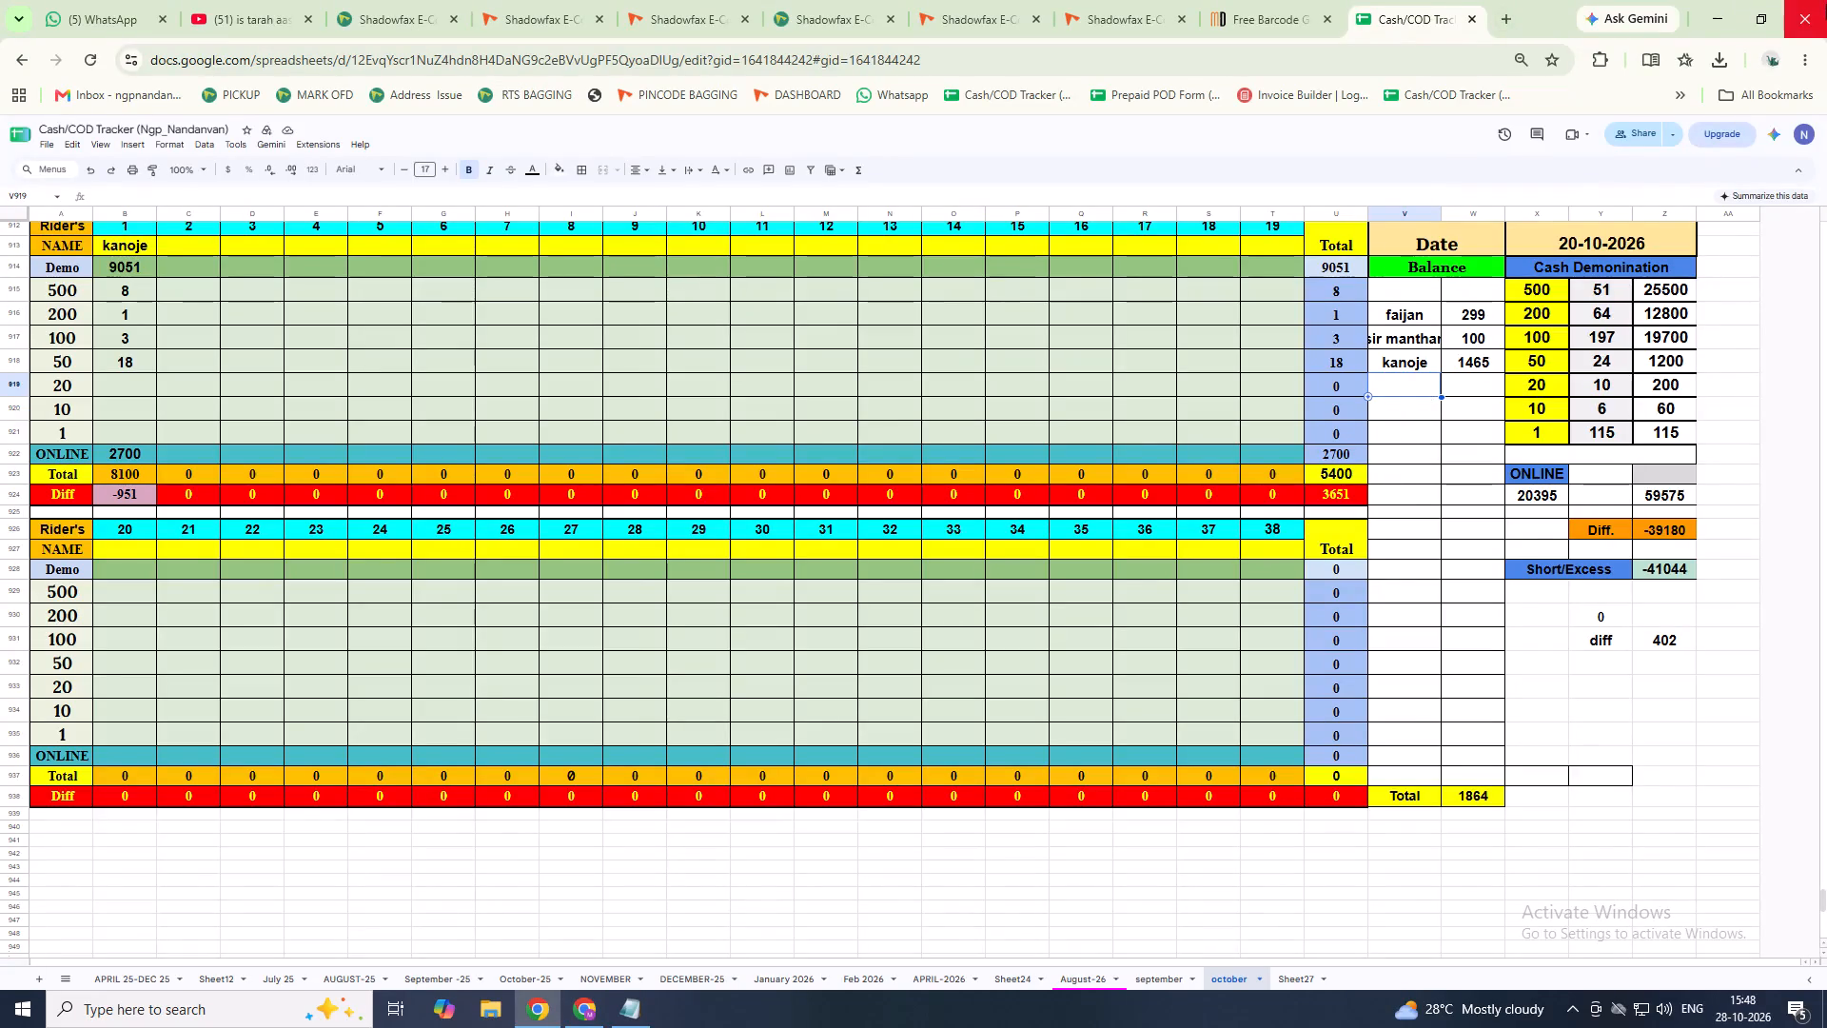
Switch from the cash tracker spreadsheet to the Shadowfax hub portal.
left_click(411, 5)
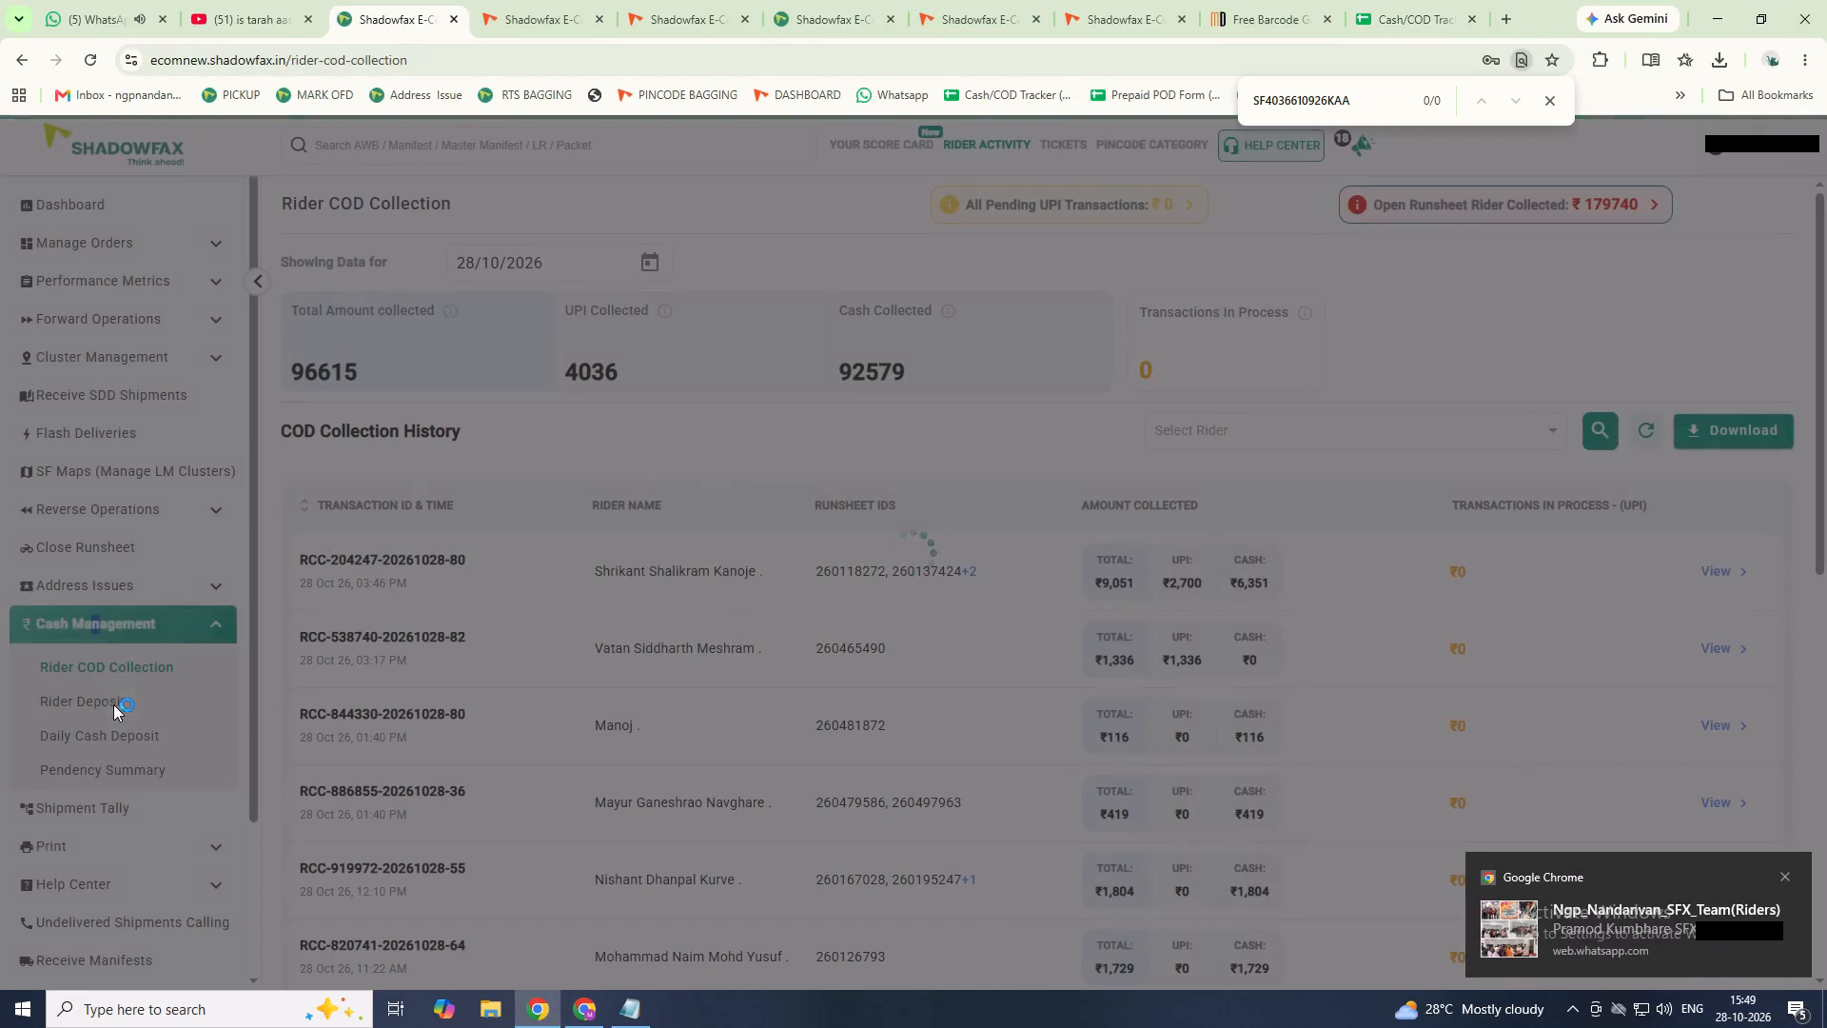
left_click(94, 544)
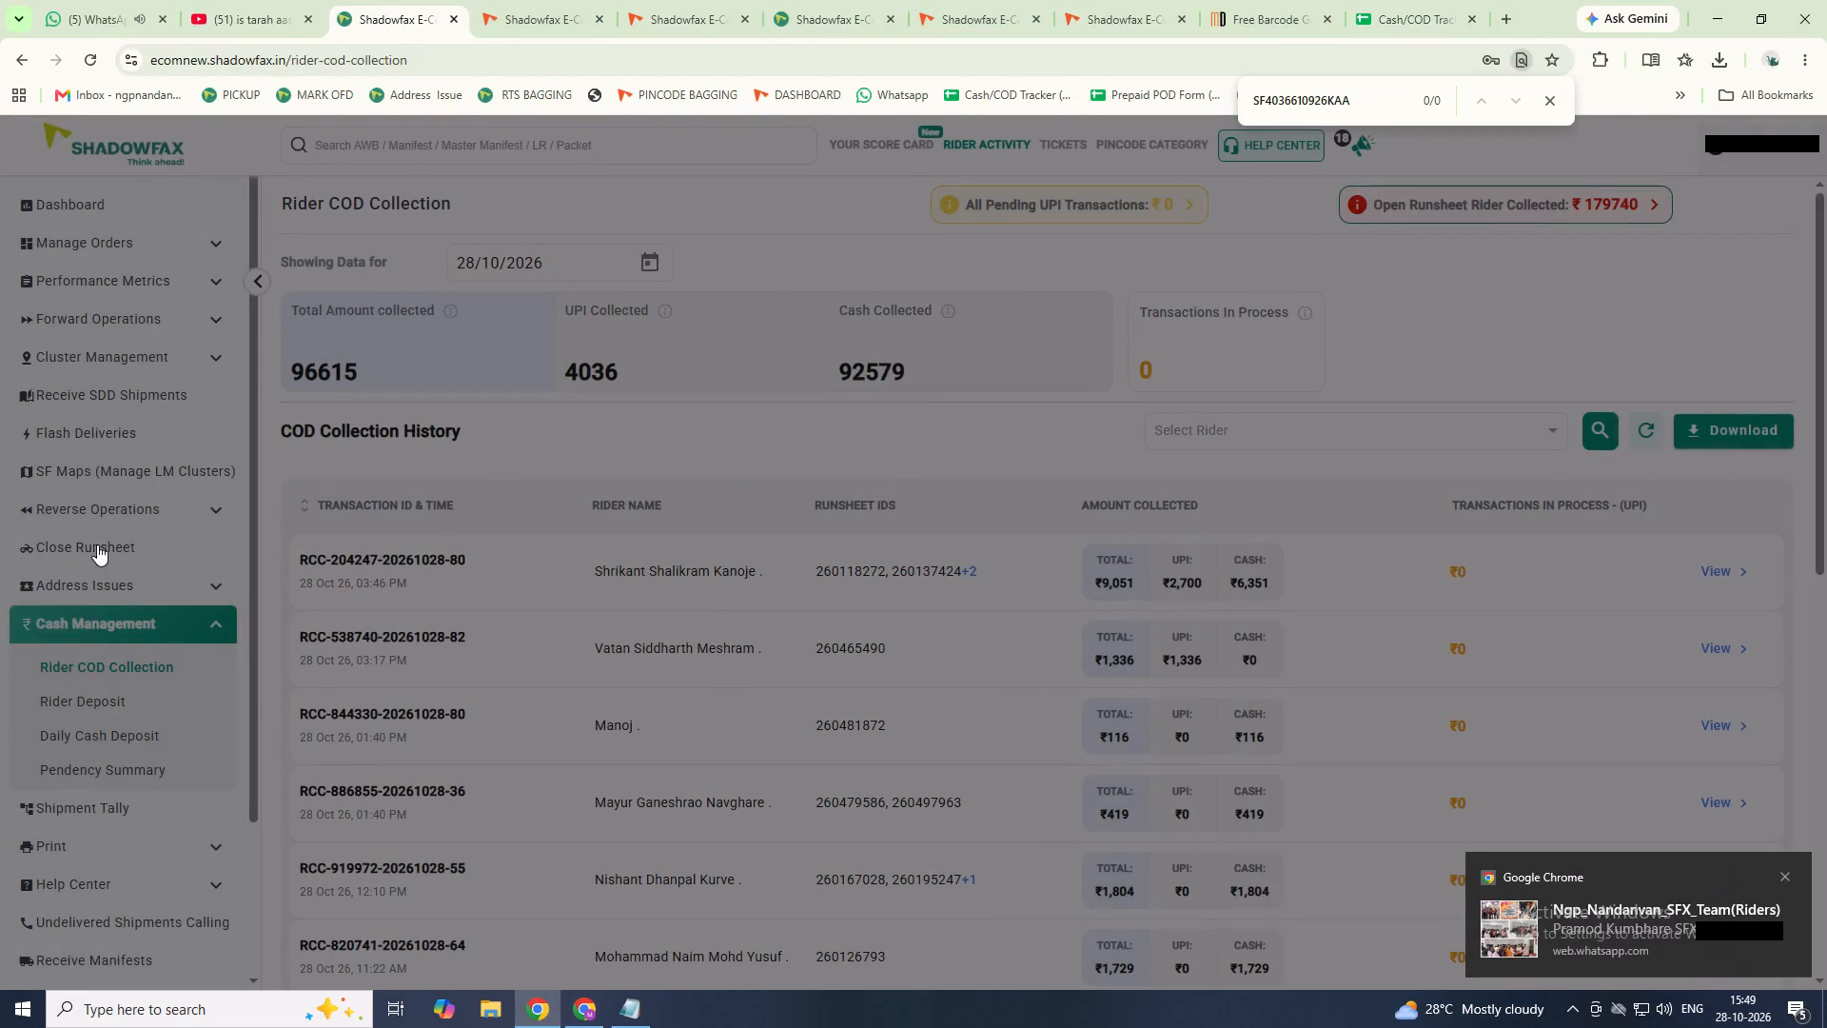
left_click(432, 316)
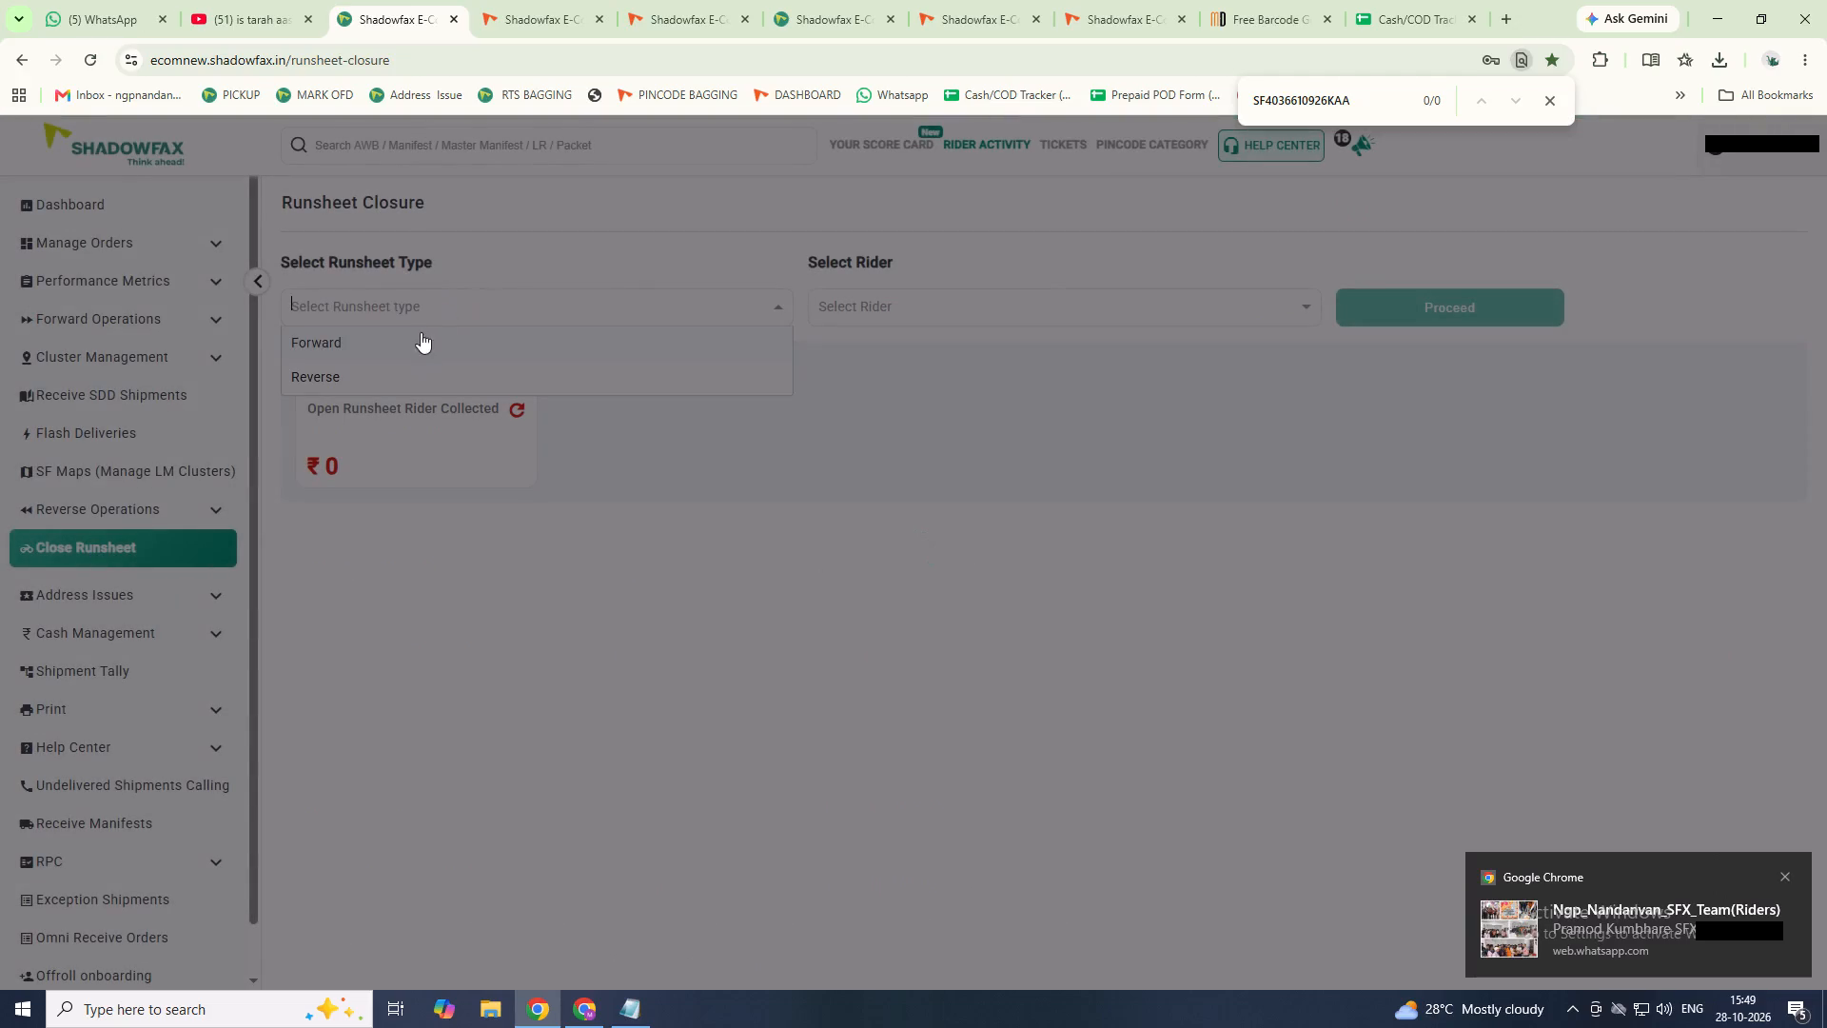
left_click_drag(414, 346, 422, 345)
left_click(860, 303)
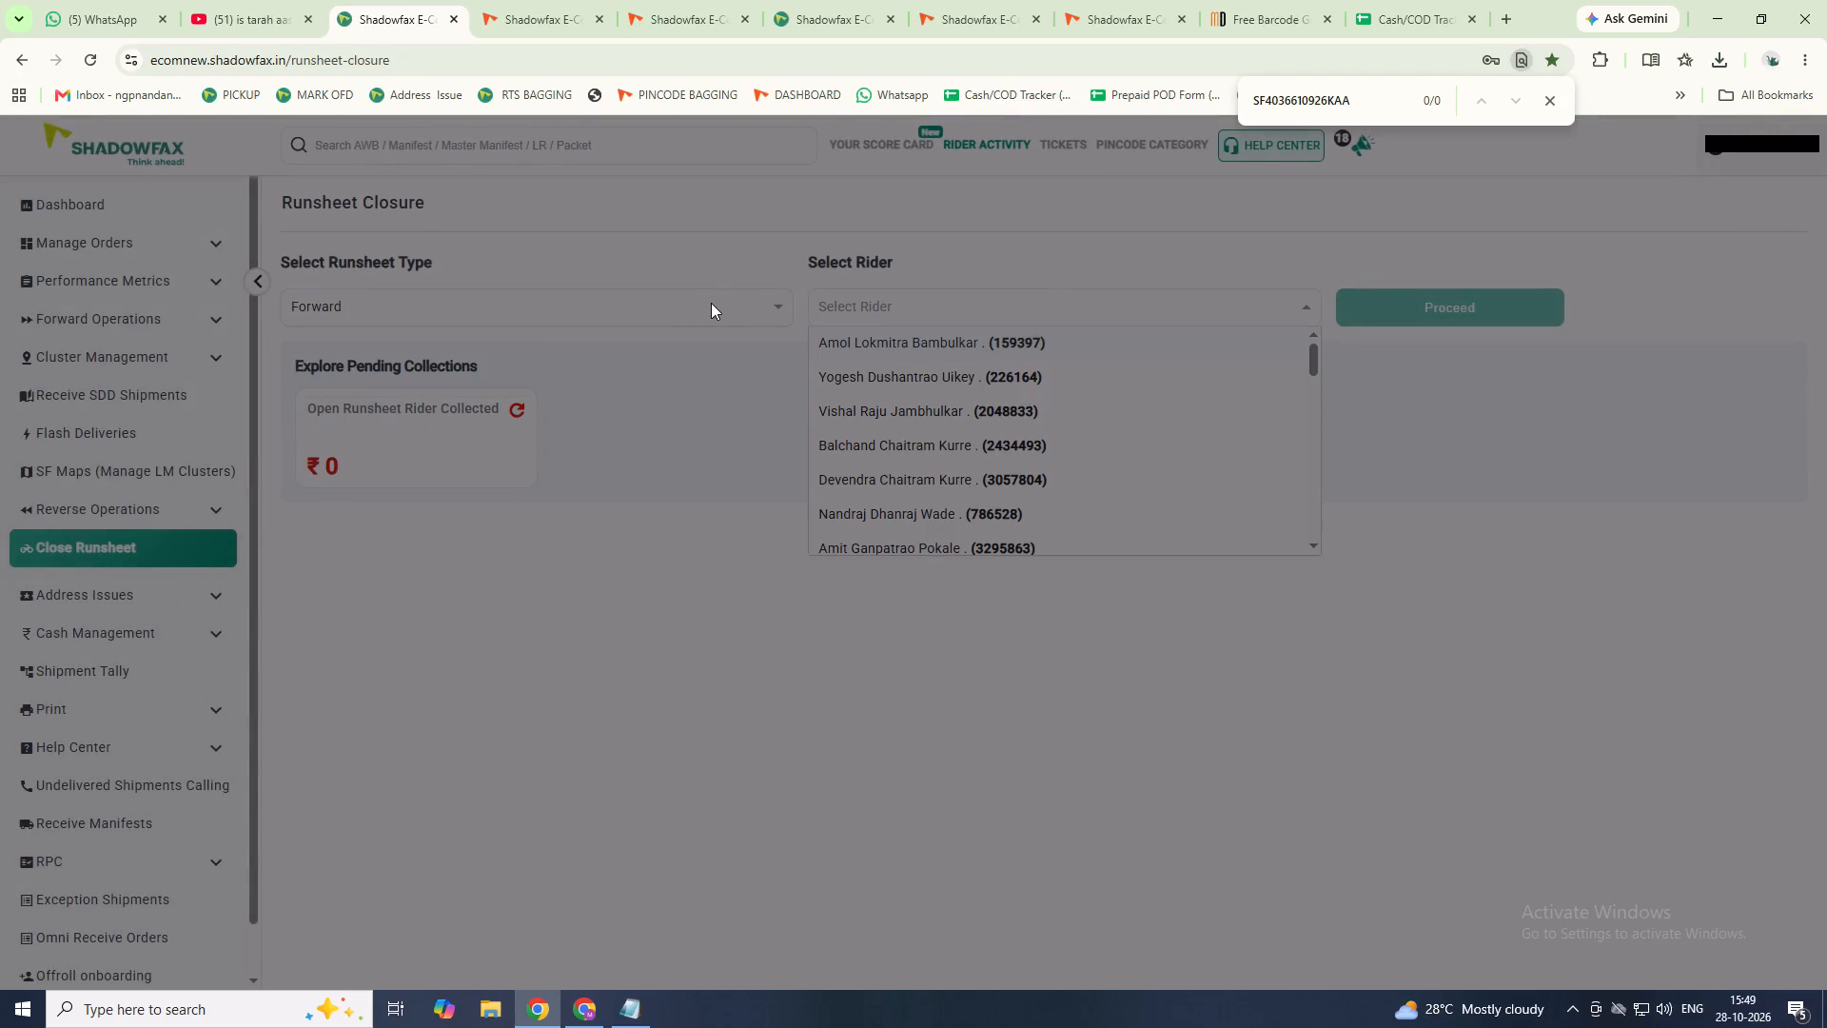
left_click(99, 198)
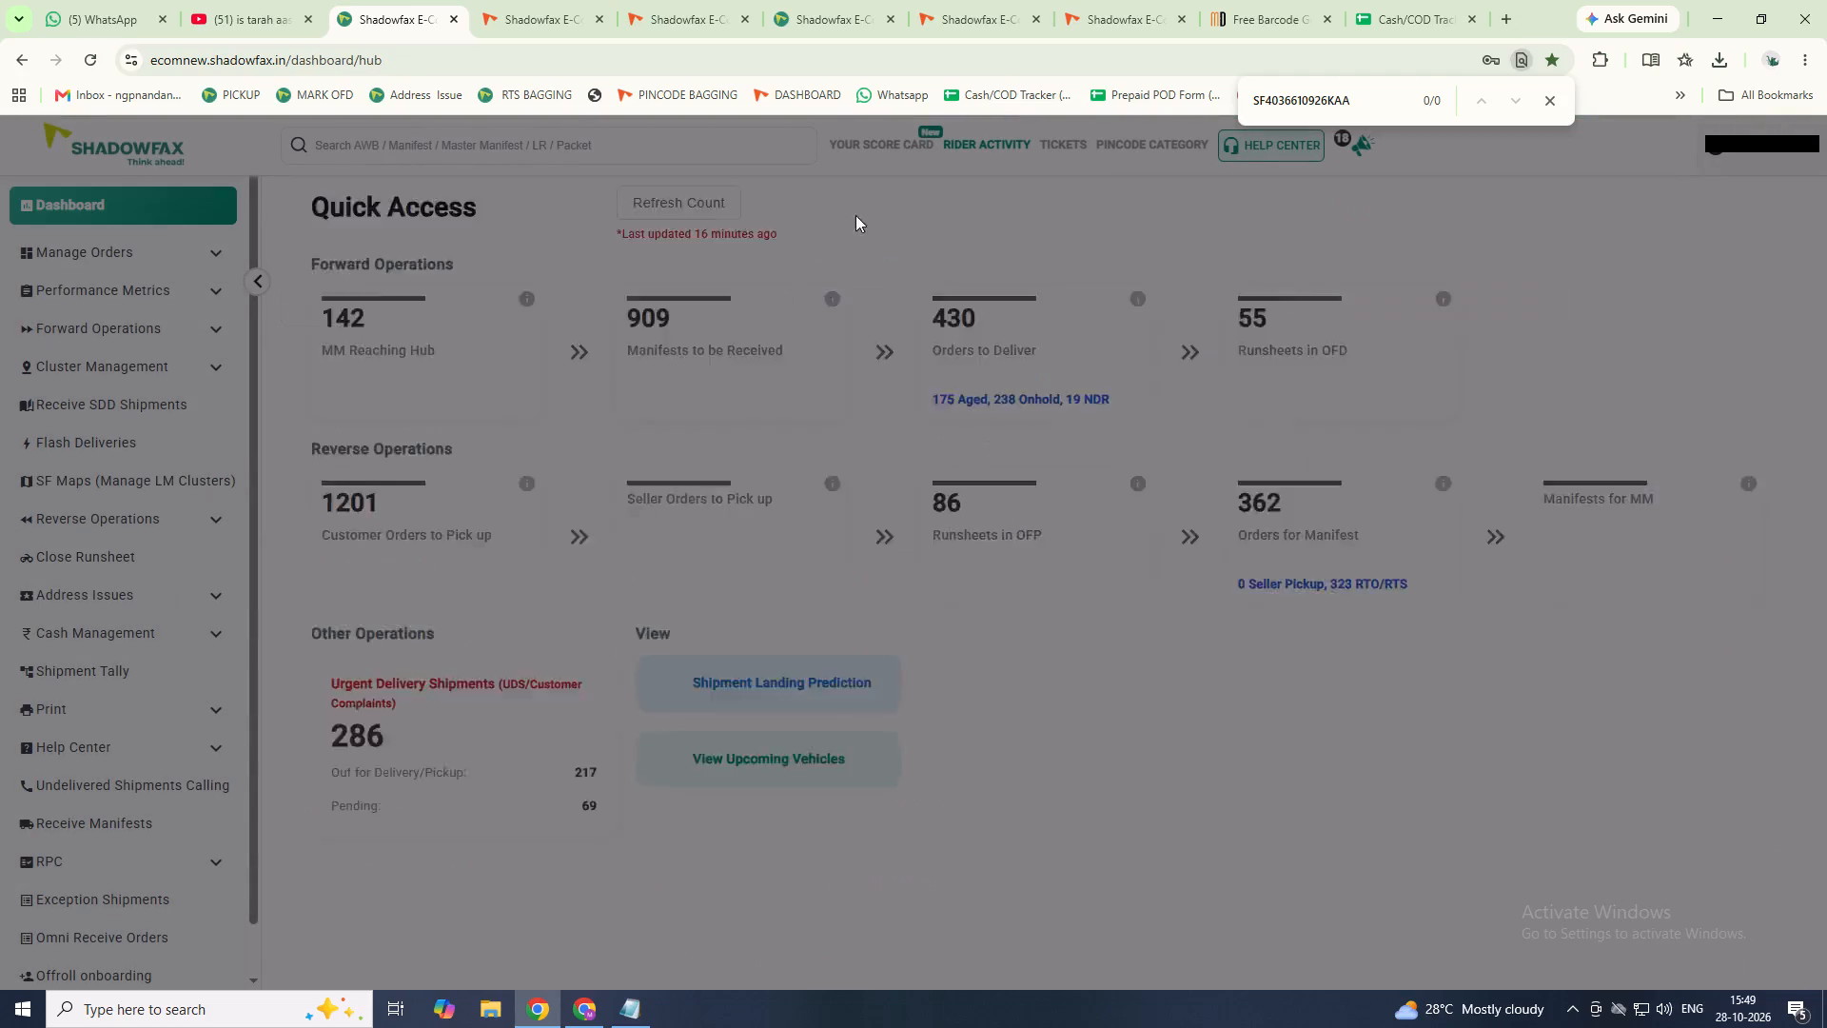
left_click(1041, 484)
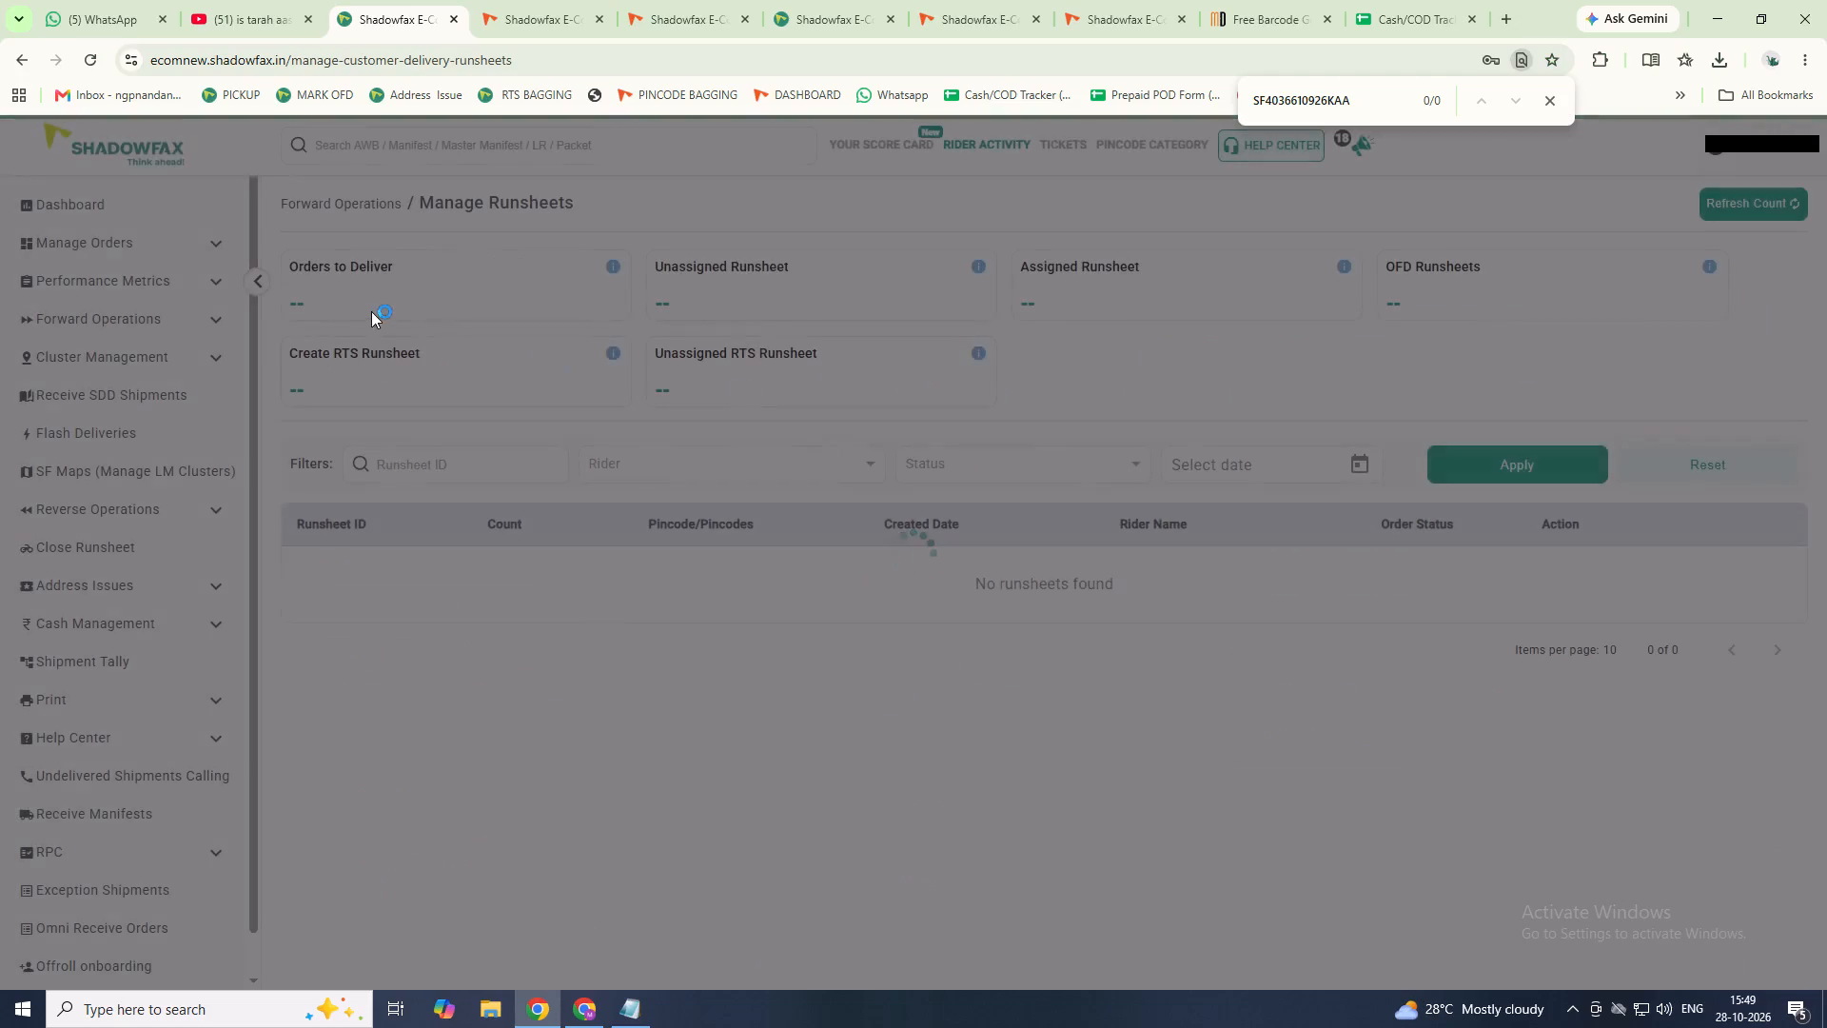
left_click(381, 307)
double_click(1459, 294)
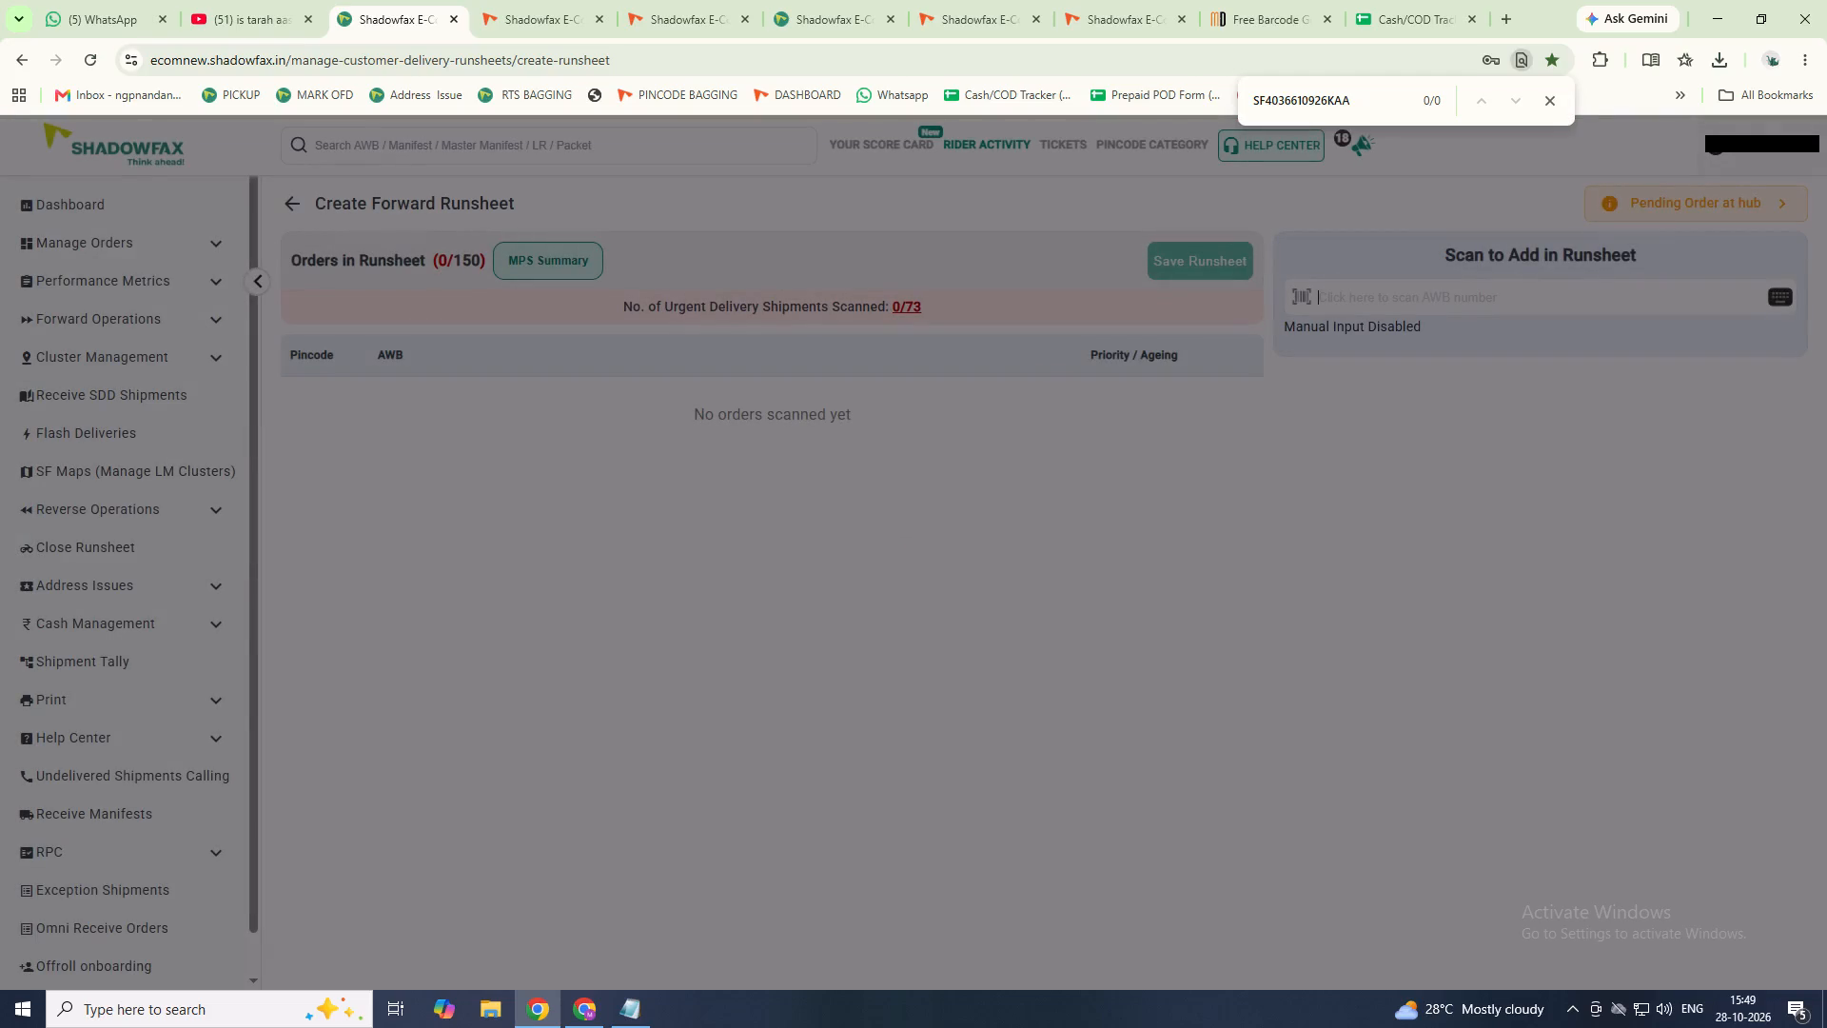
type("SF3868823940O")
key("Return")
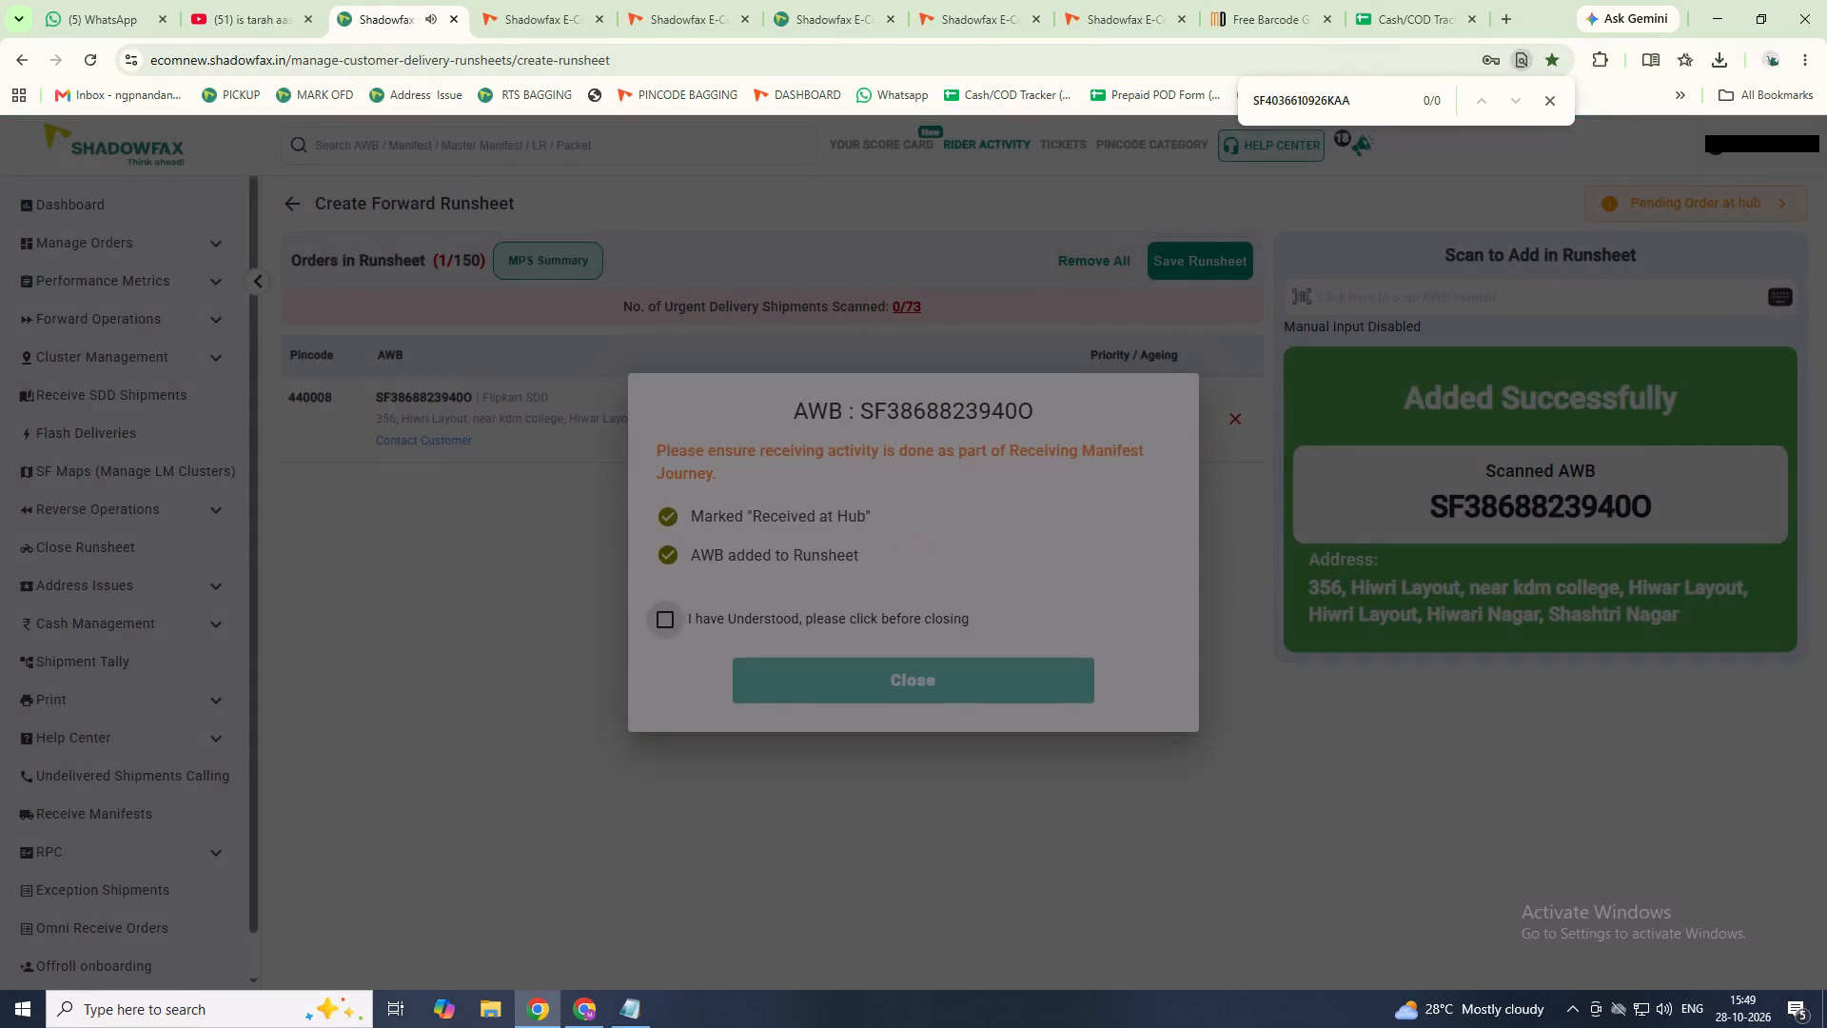
left_click(656, 623)
left_click(779, 693)
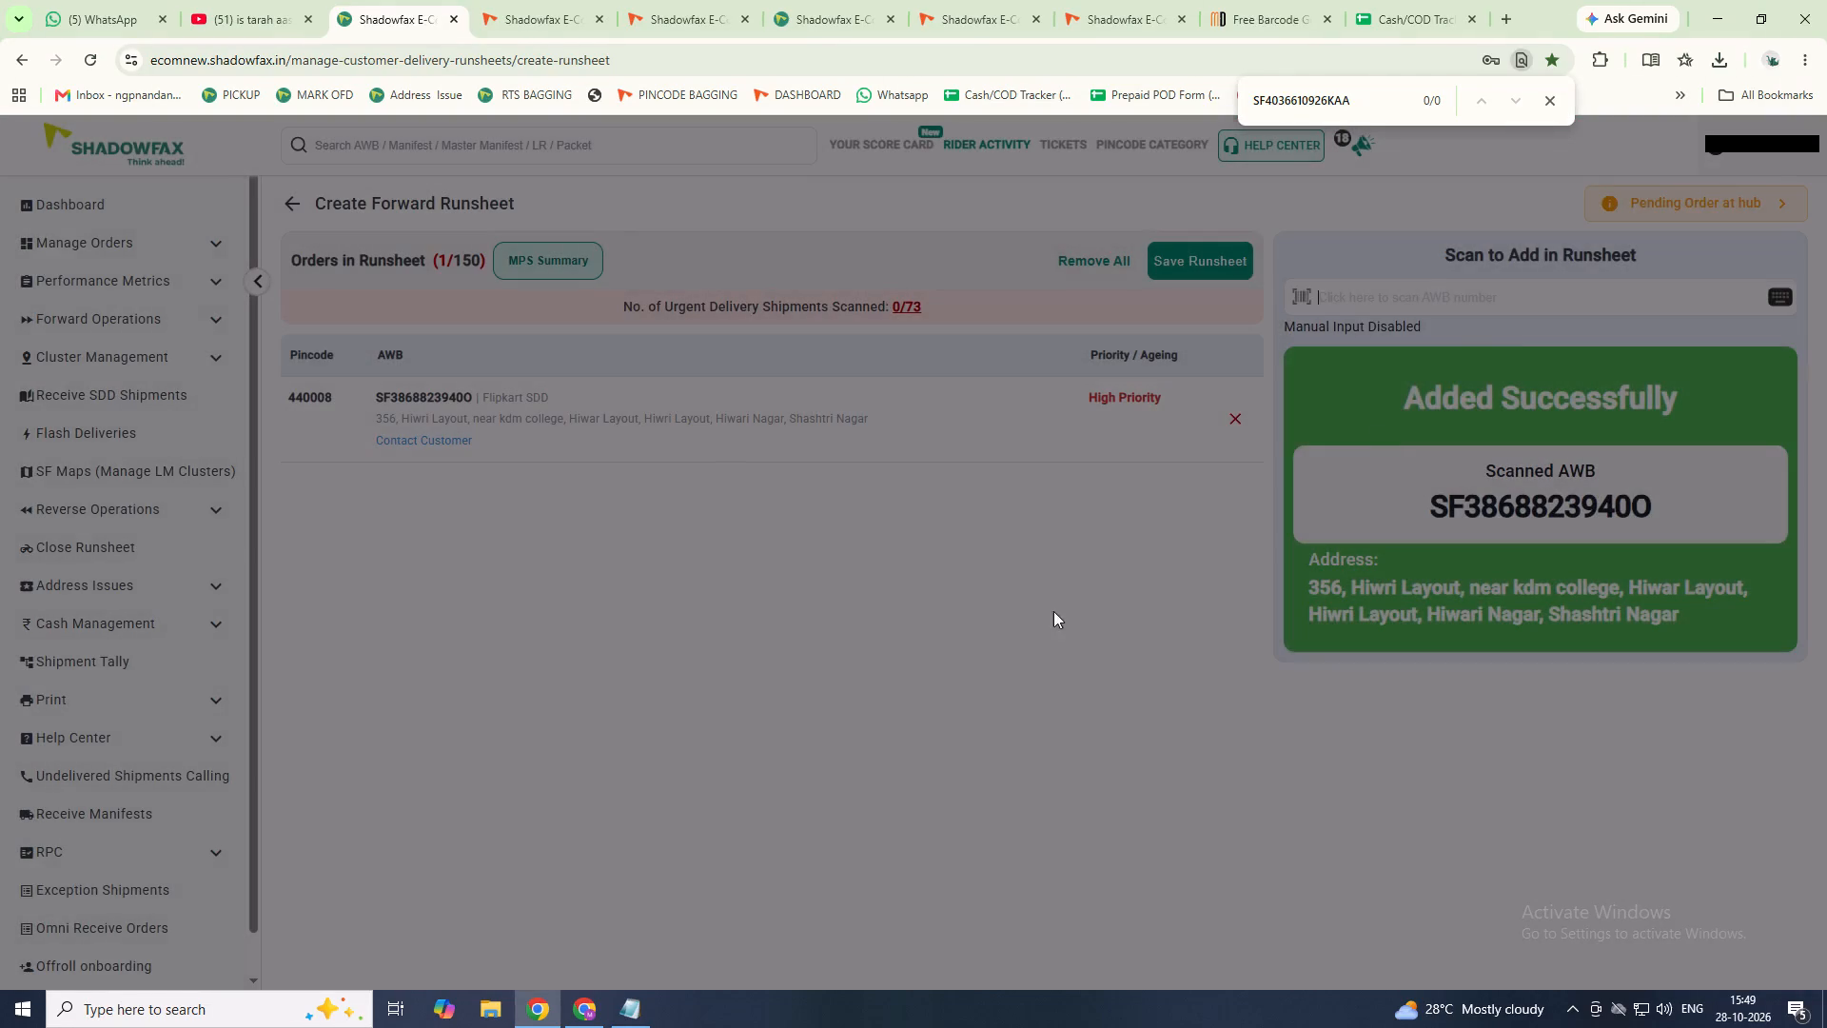
left_click_drag(1445, 282, 1446, 270)
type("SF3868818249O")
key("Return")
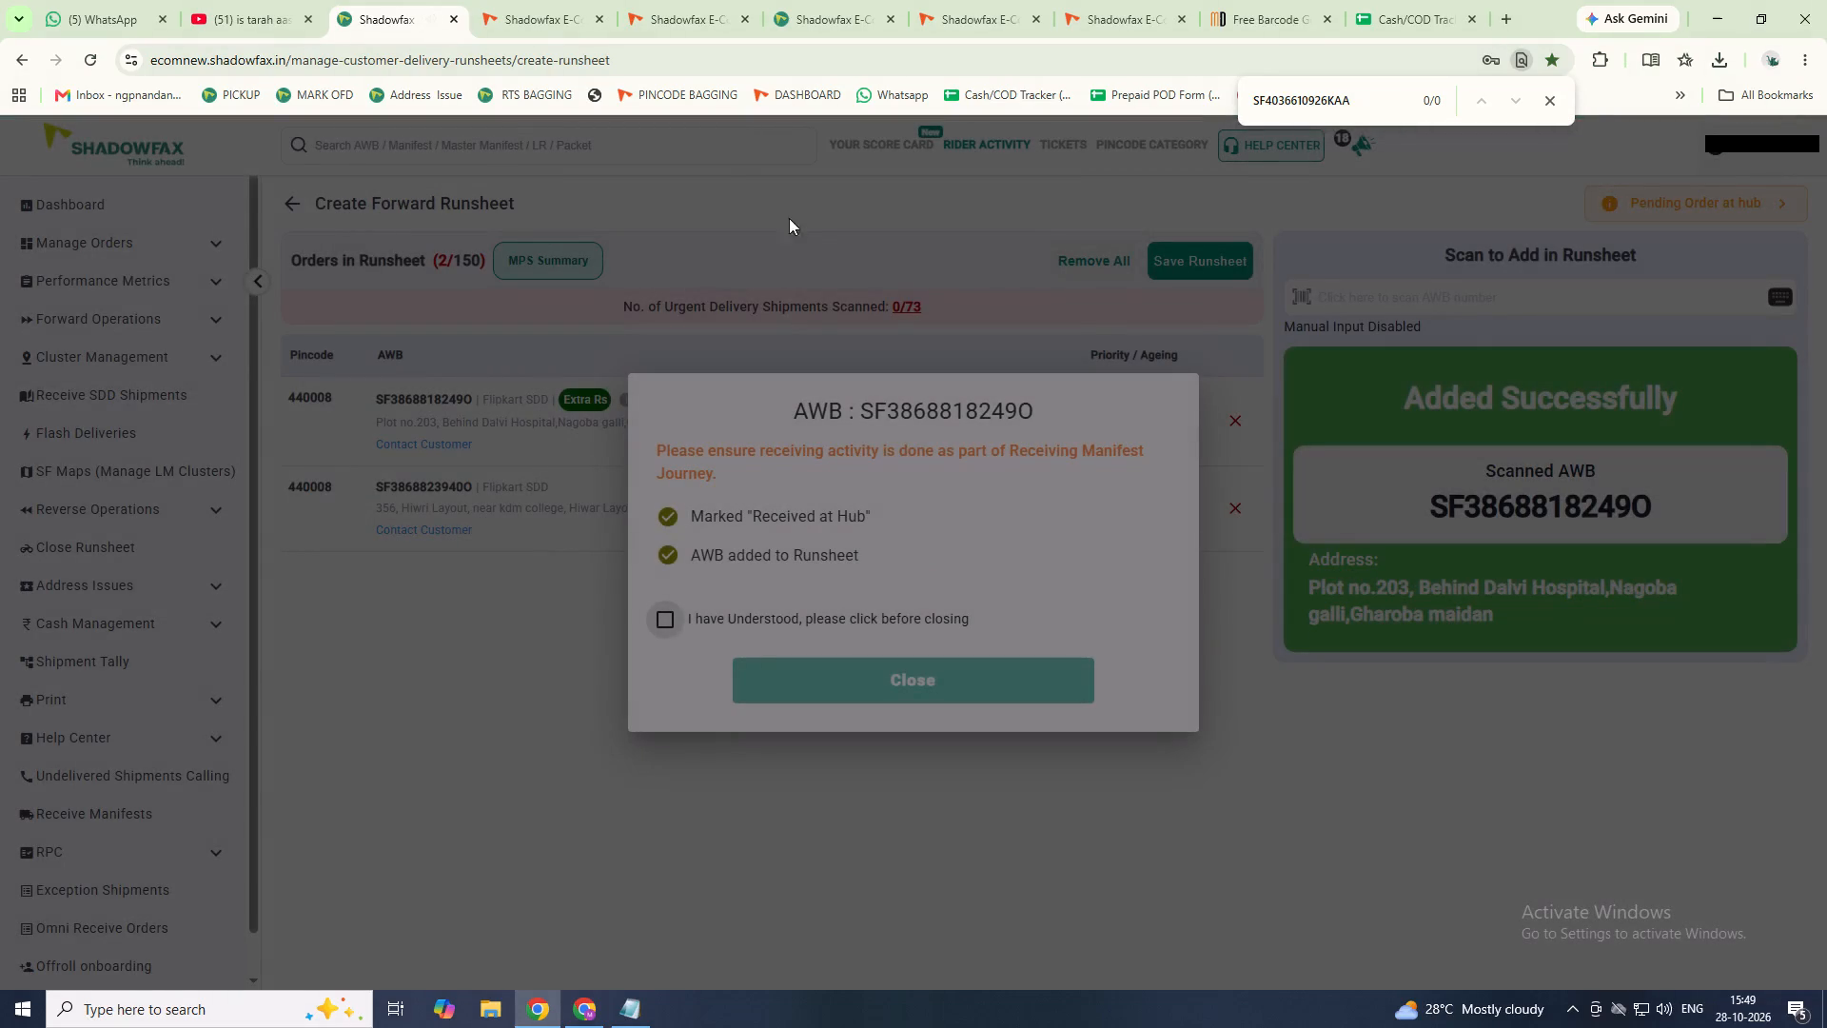
left_click(668, 623)
left_click_drag(764, 680, 782, 677)
Save the forward runsheet, proceeding past the Important Update list of priority shipments.
left_click(1240, 259)
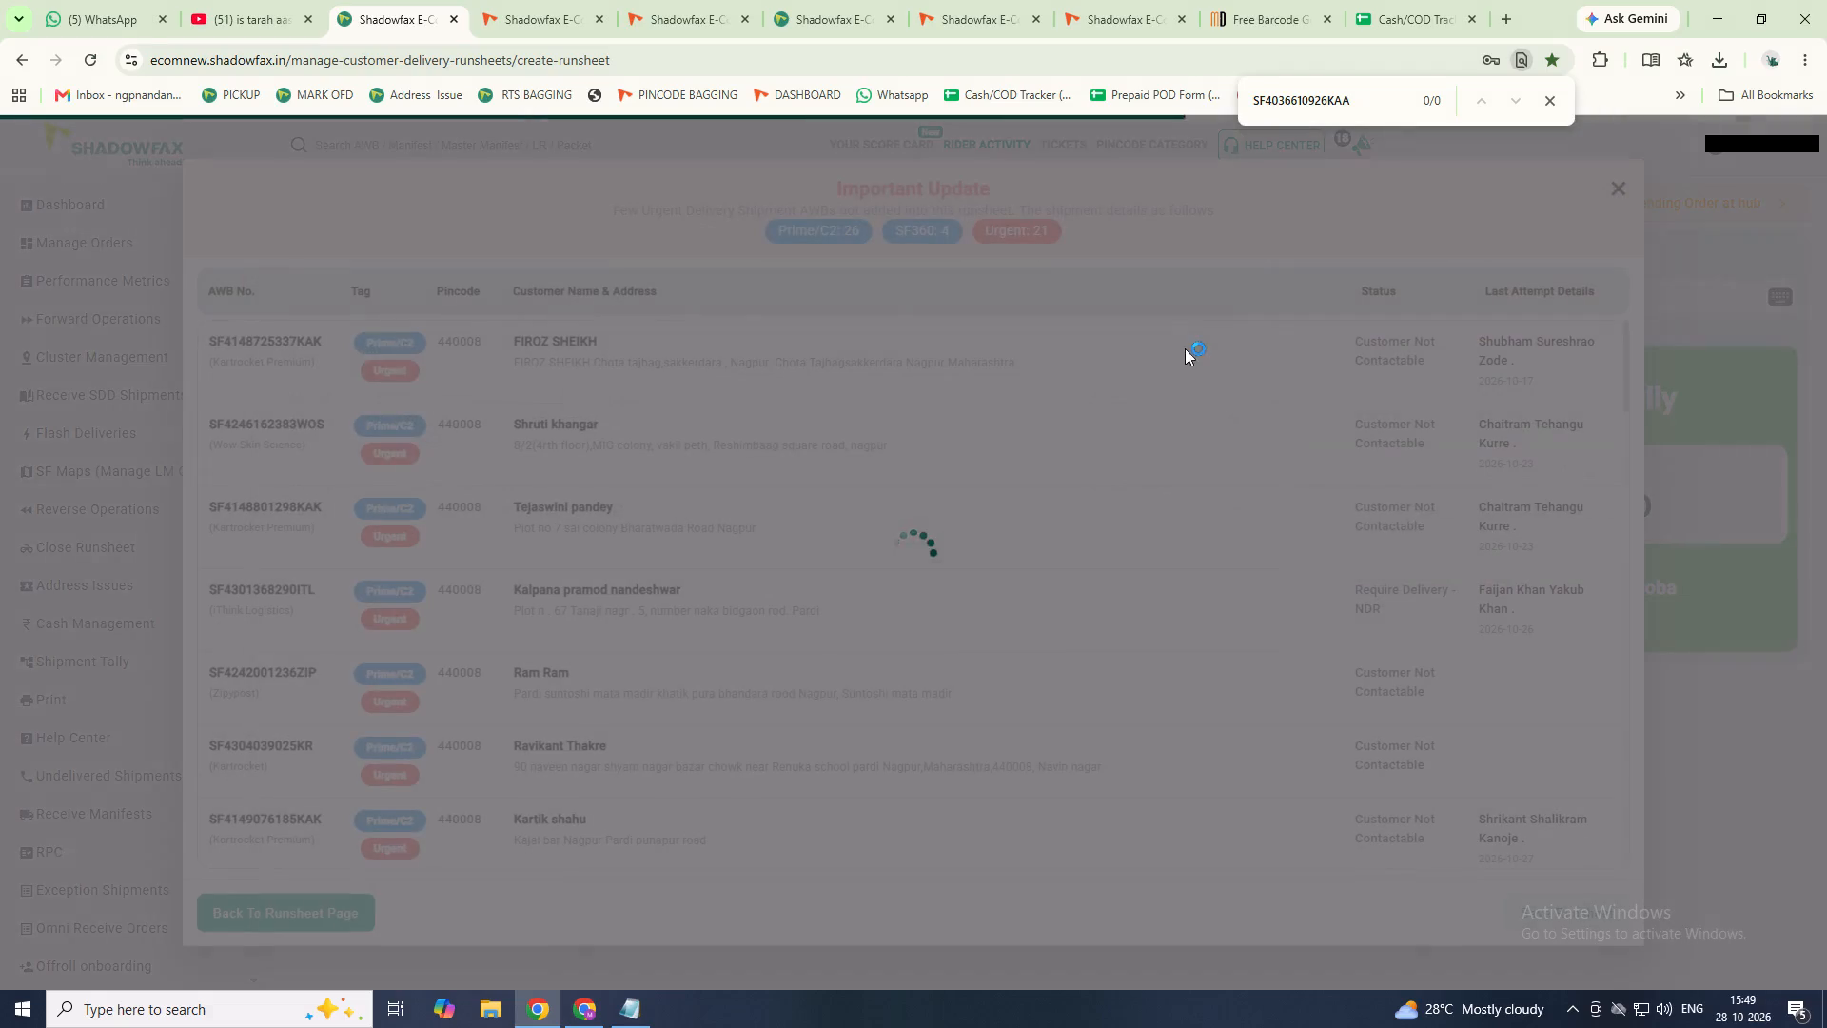
left_click(1526, 920)
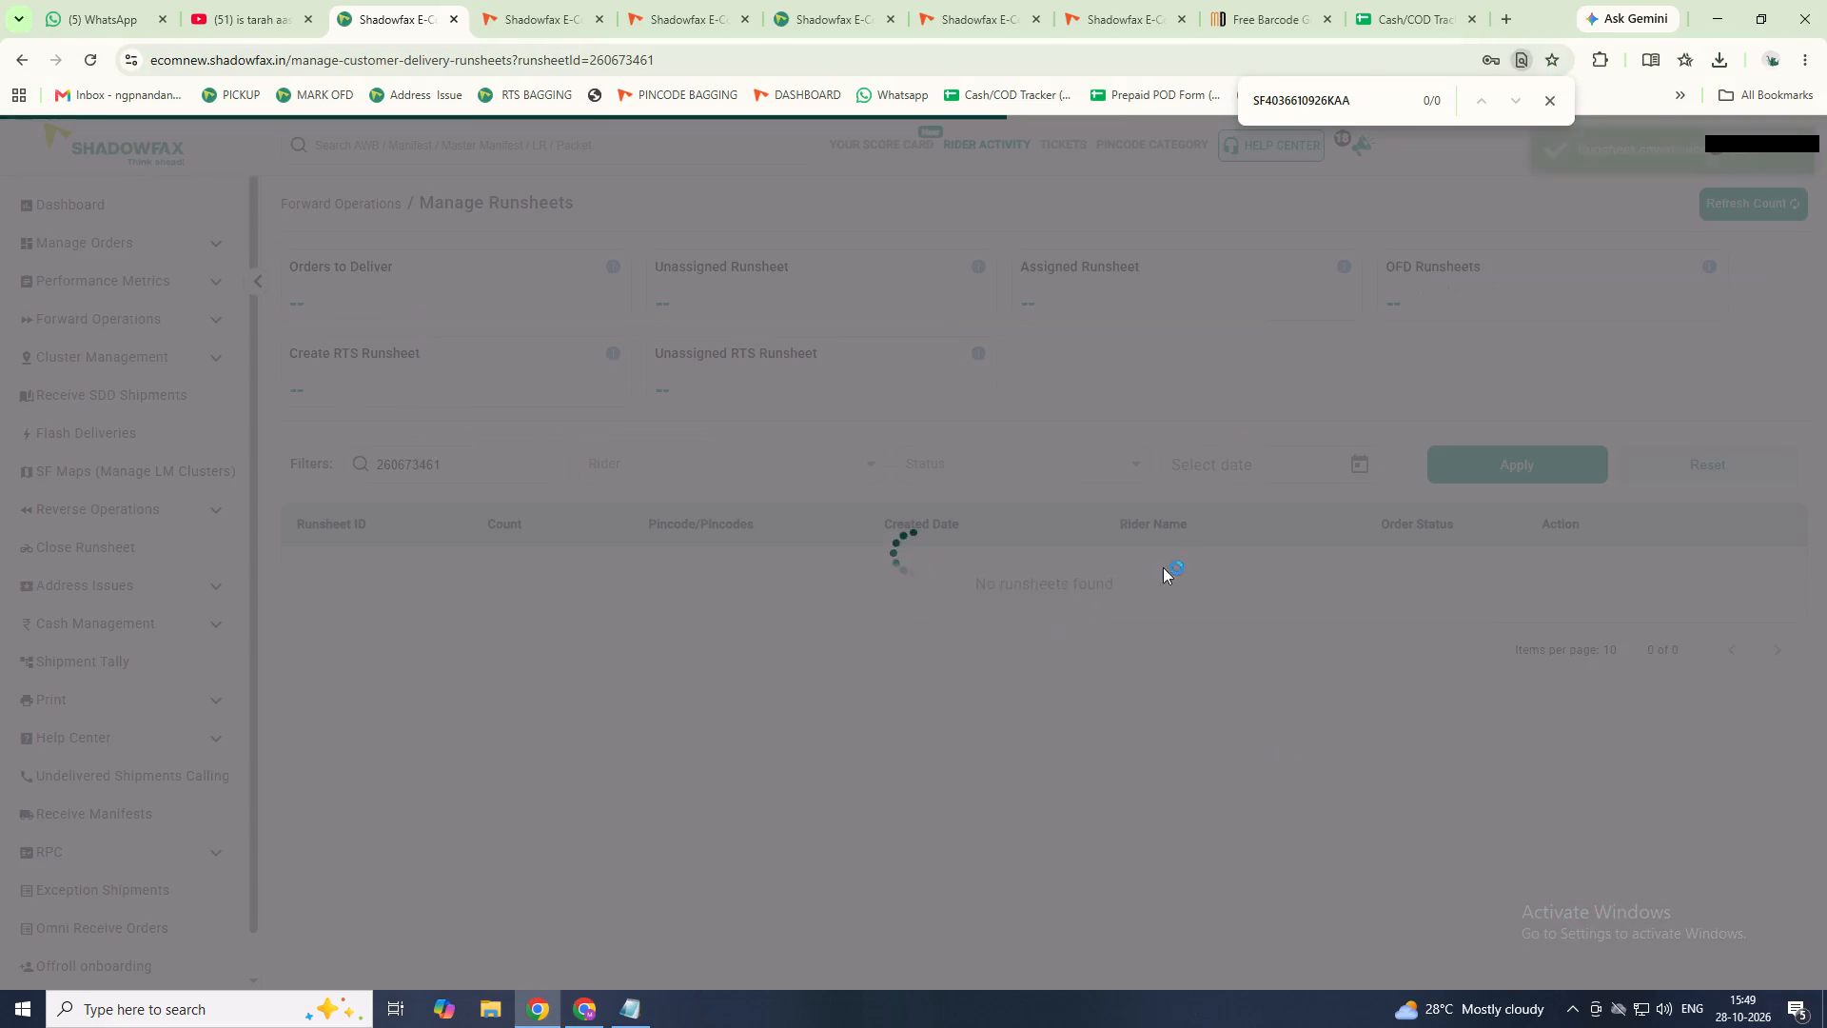
Assign the new runsheet to the rider Vatan and mark it as OFD, leaving the large vehicle option off.
left_click(1629, 574)
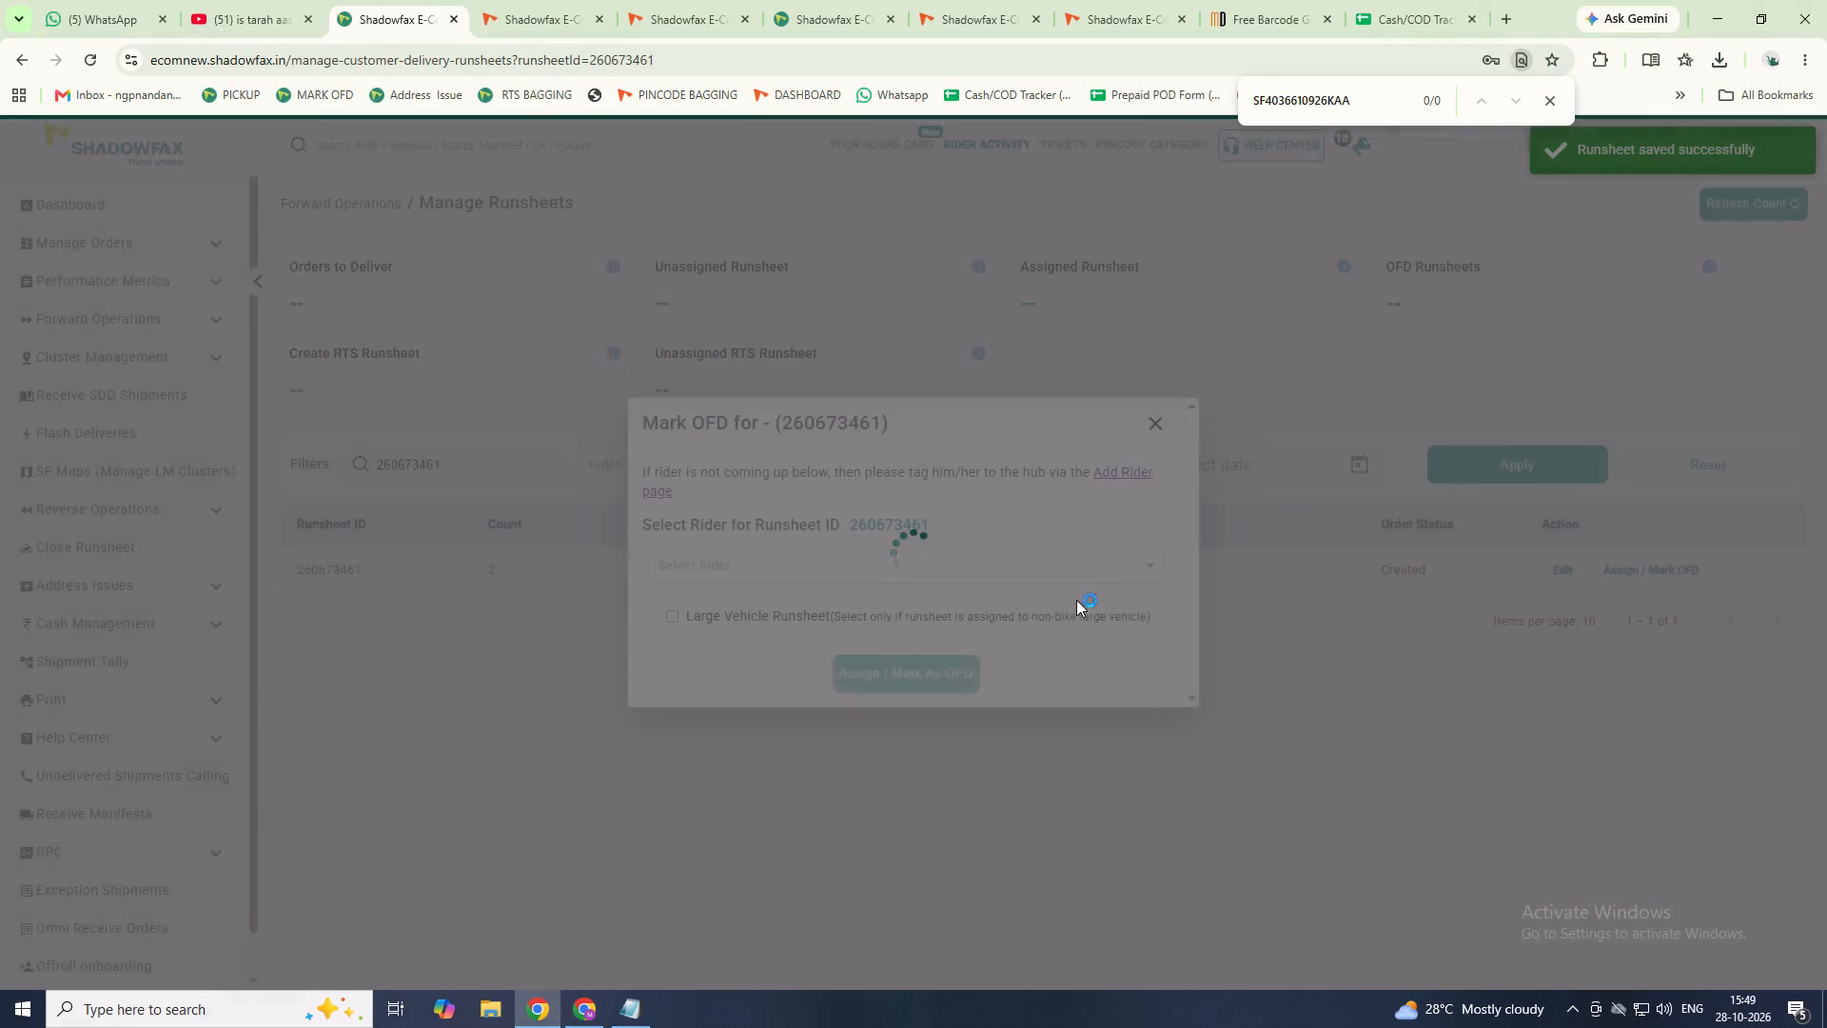
left_click(1017, 564)
type("vatan")
left_click(1014, 609)
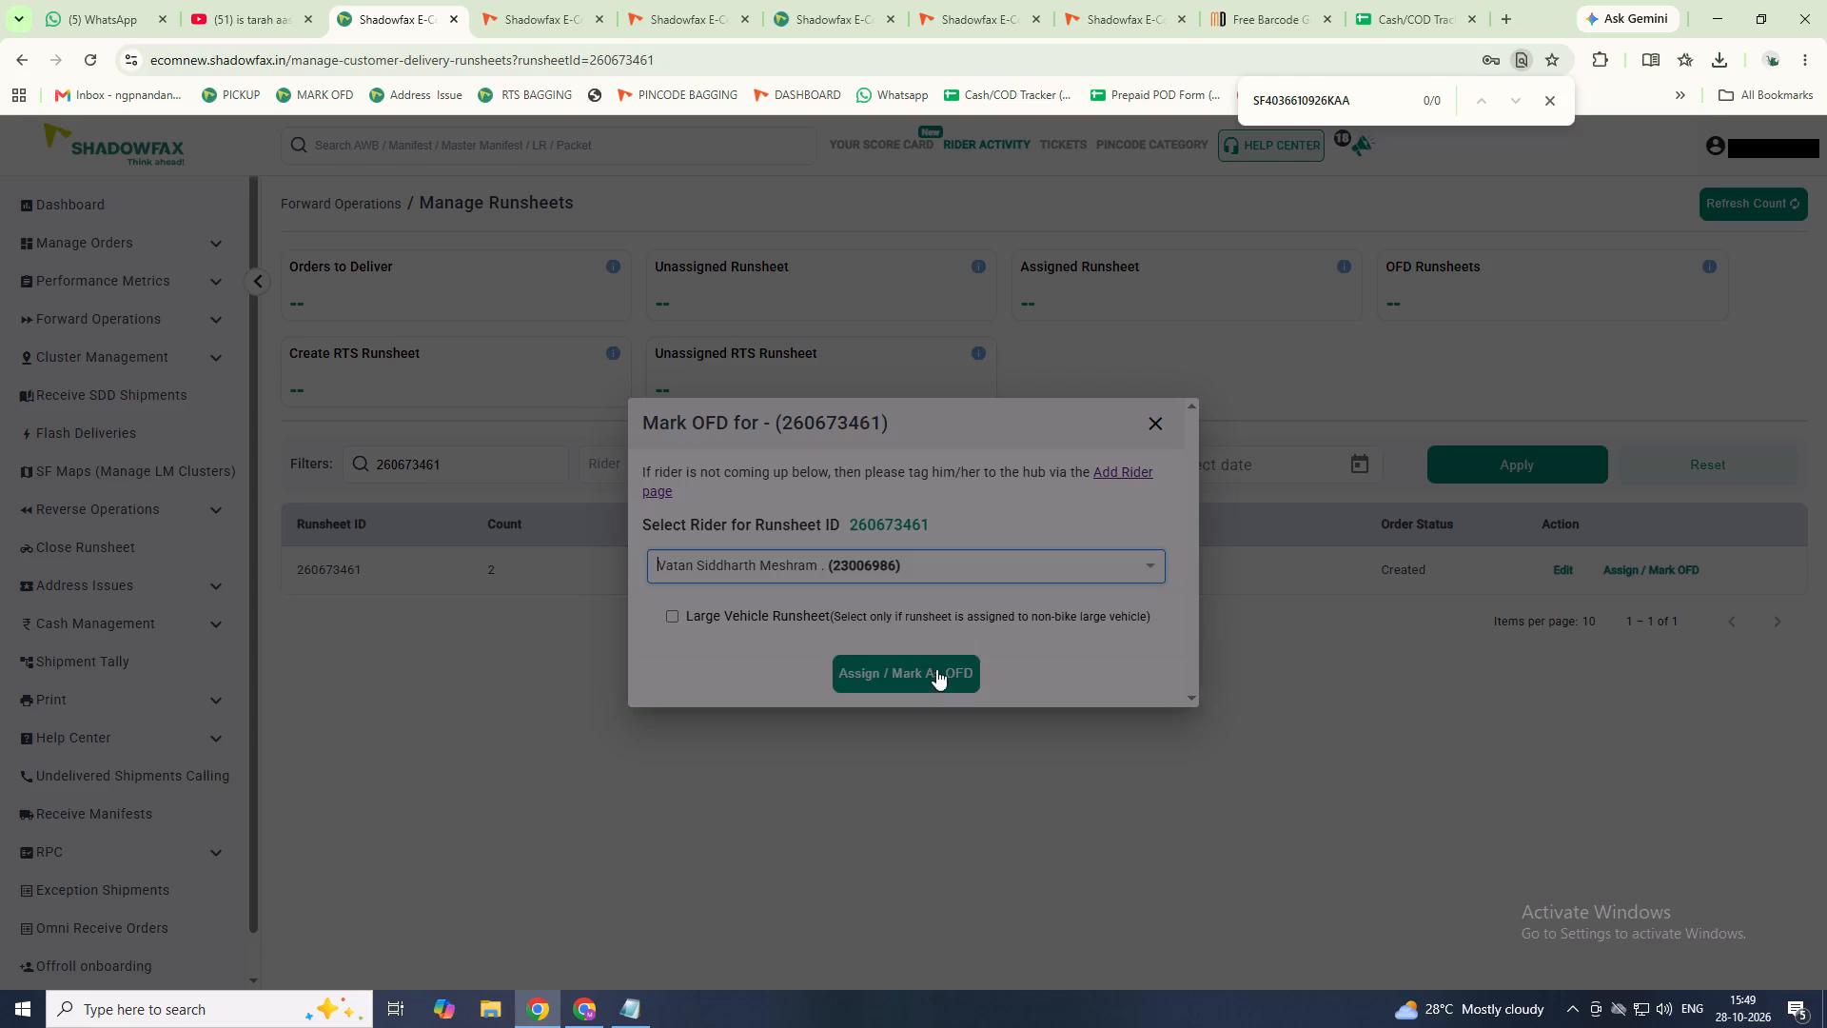
left_click(905, 695)
left_click(915, 680)
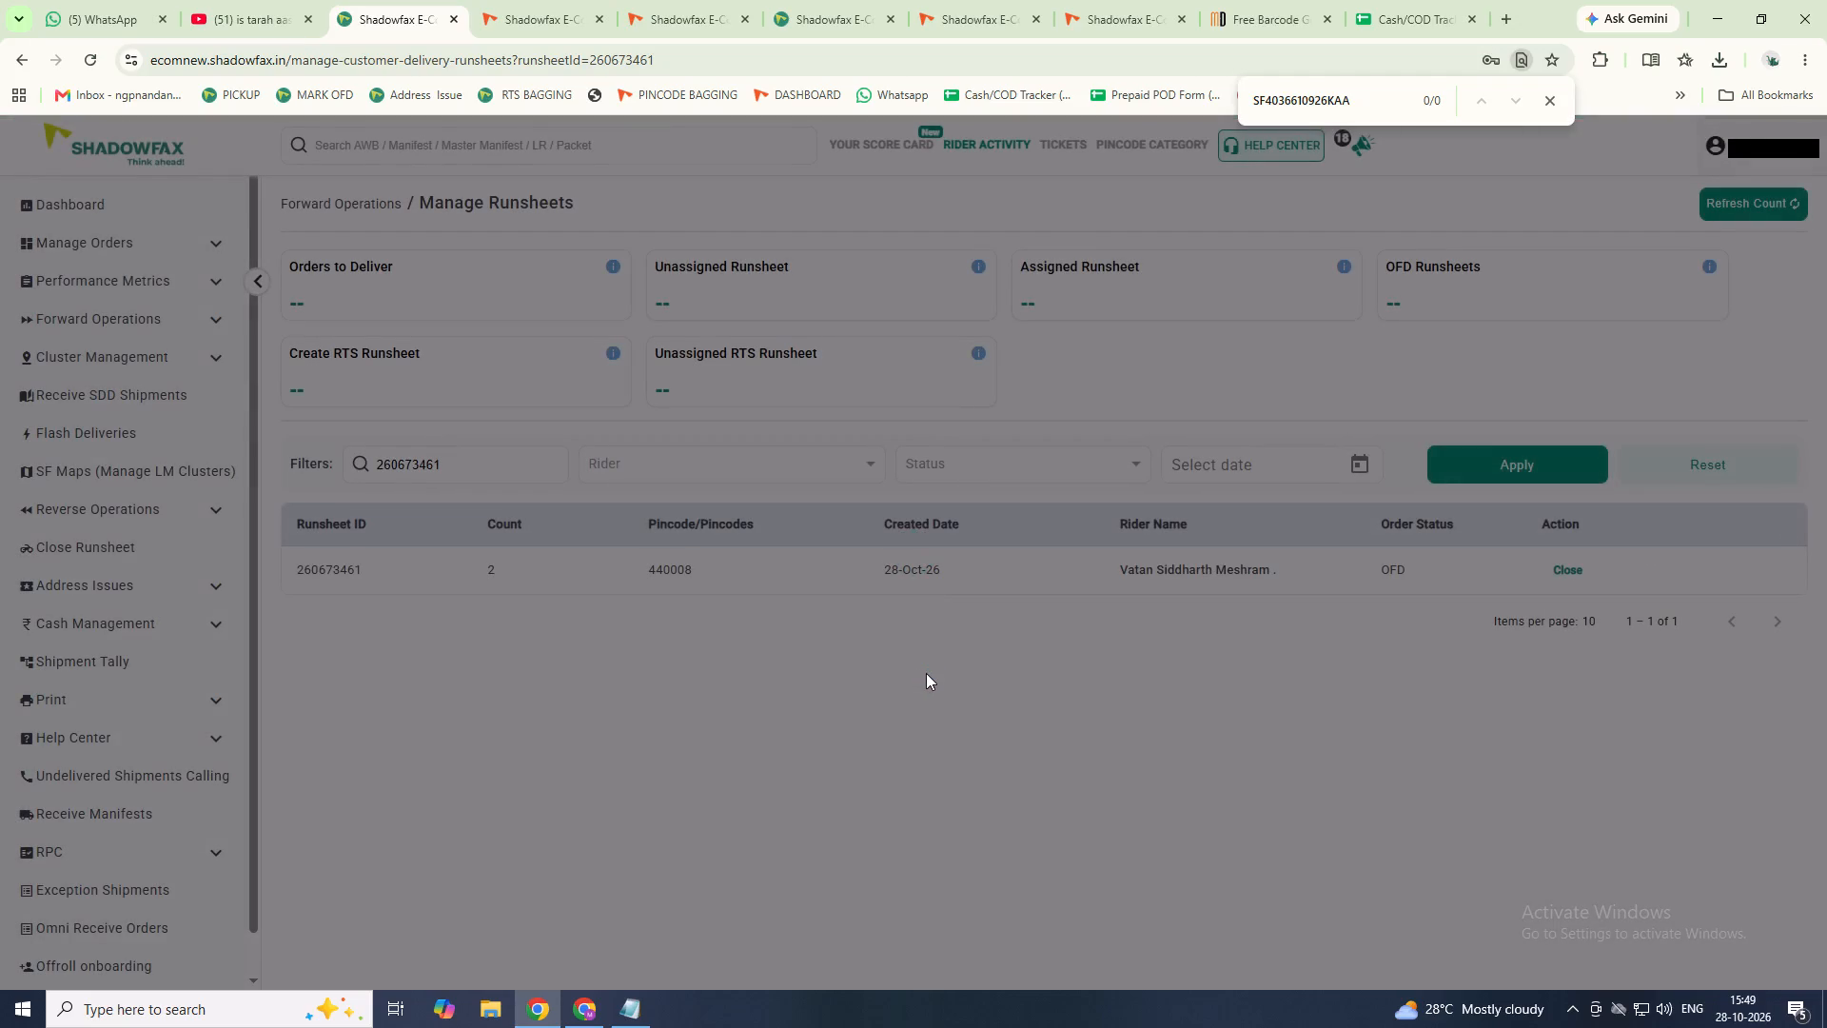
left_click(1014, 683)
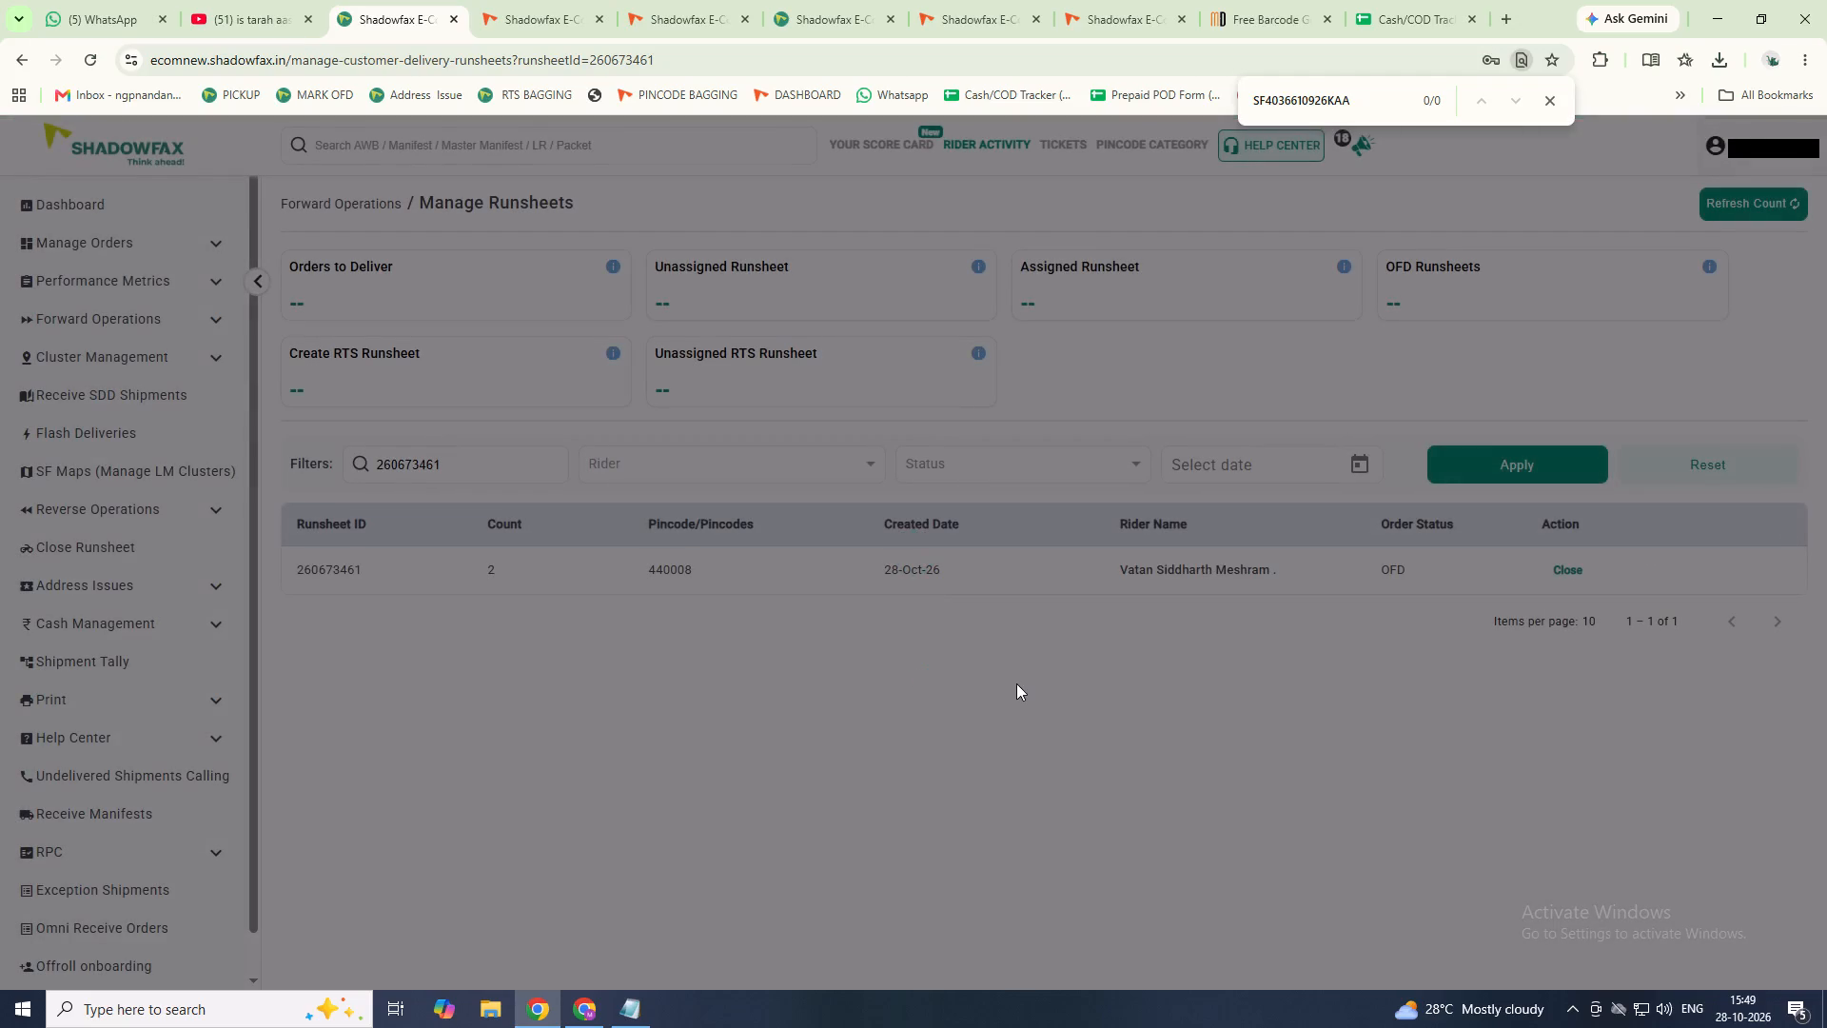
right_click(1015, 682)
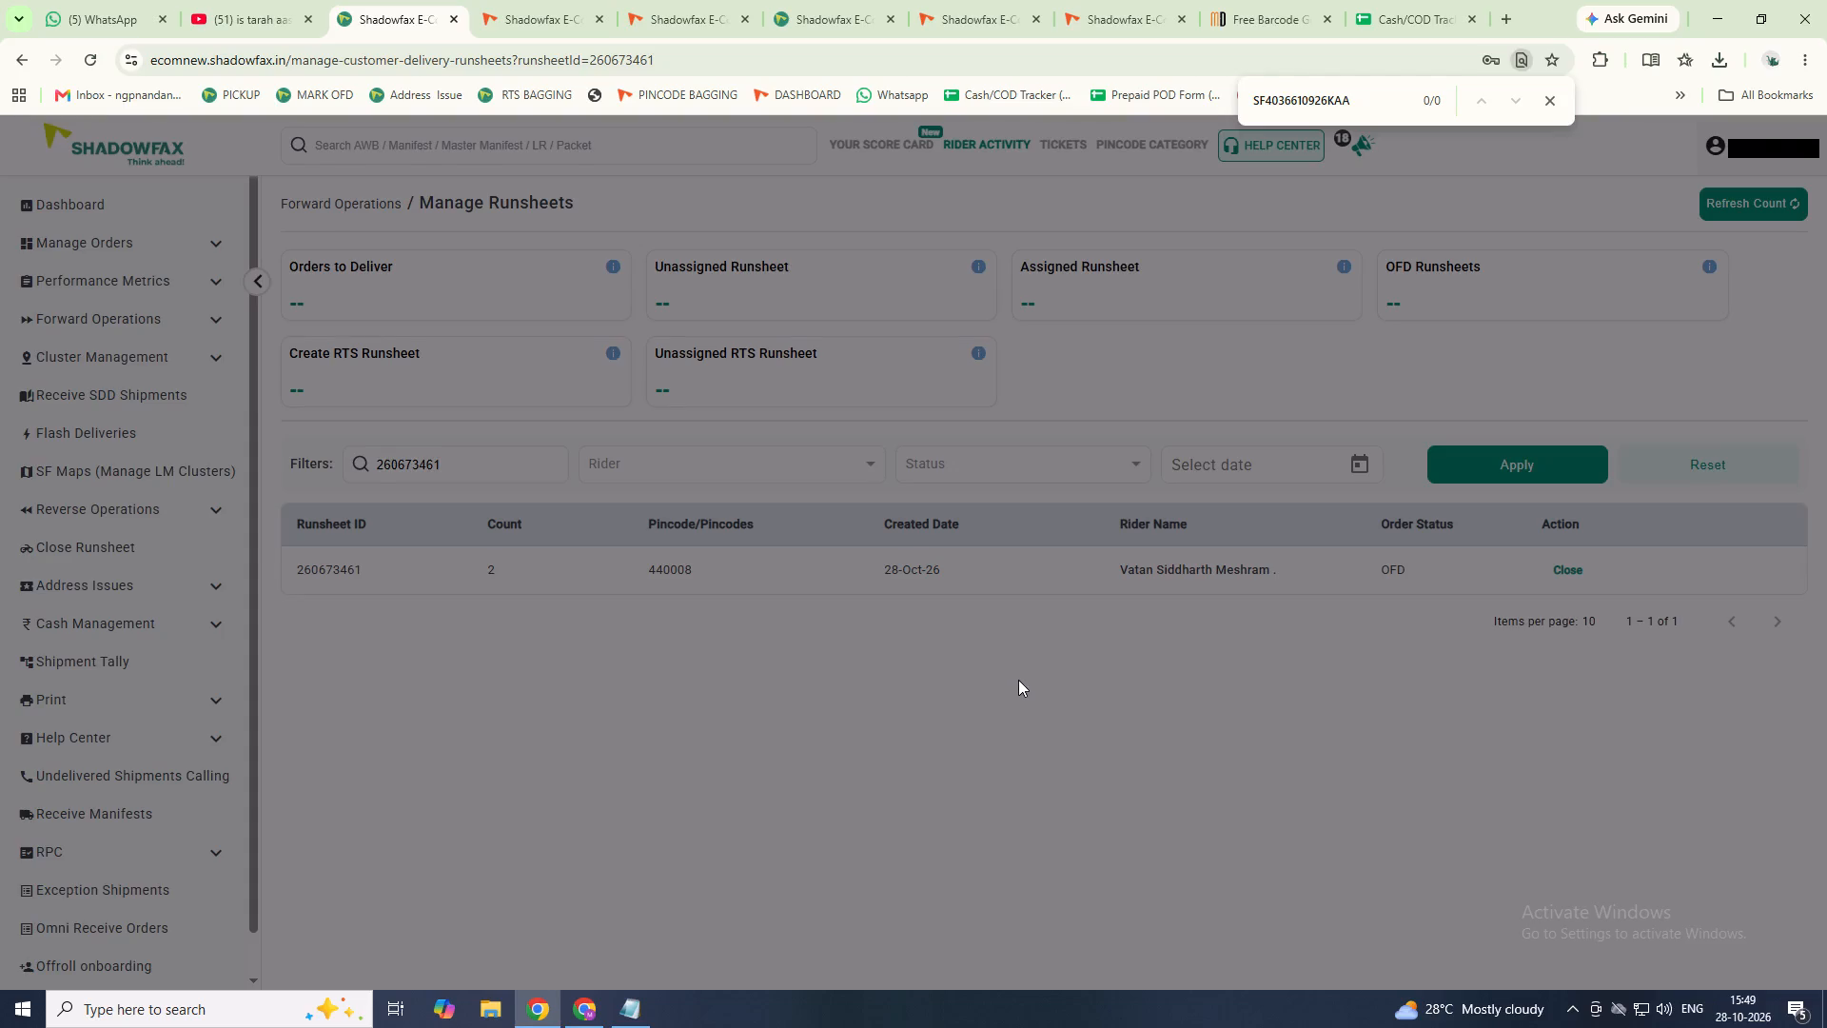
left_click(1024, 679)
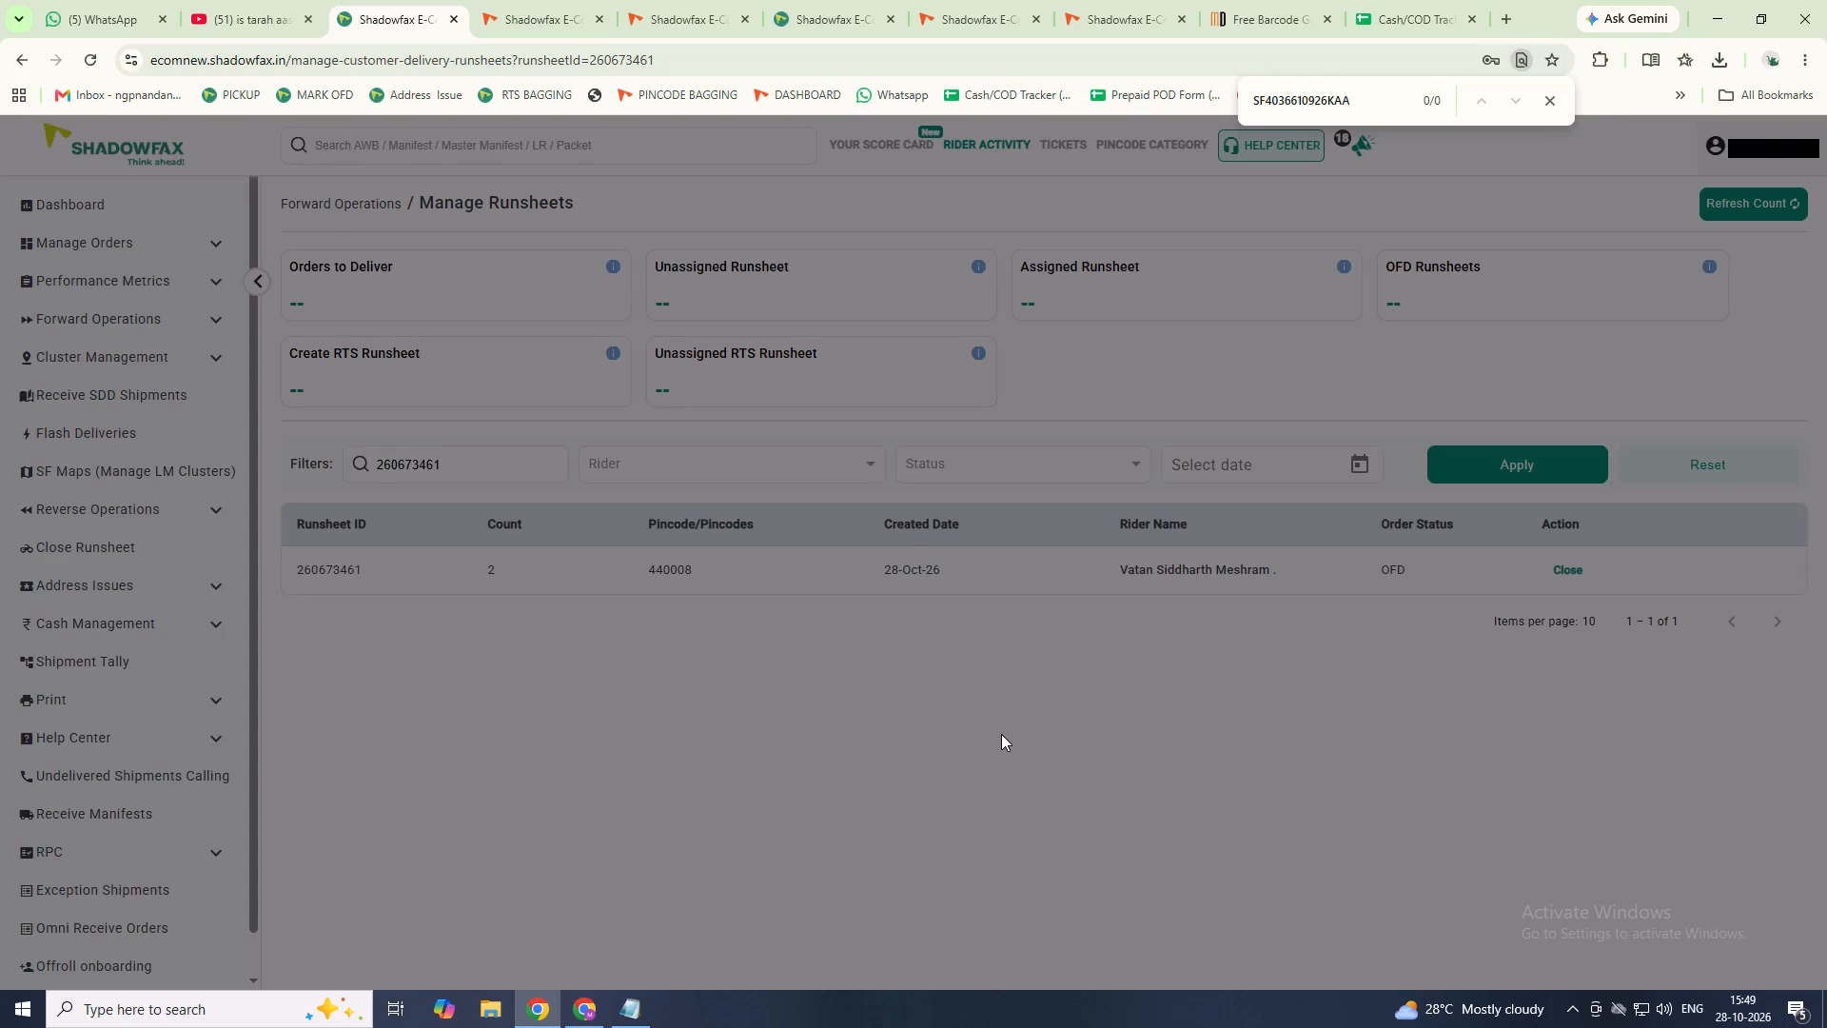
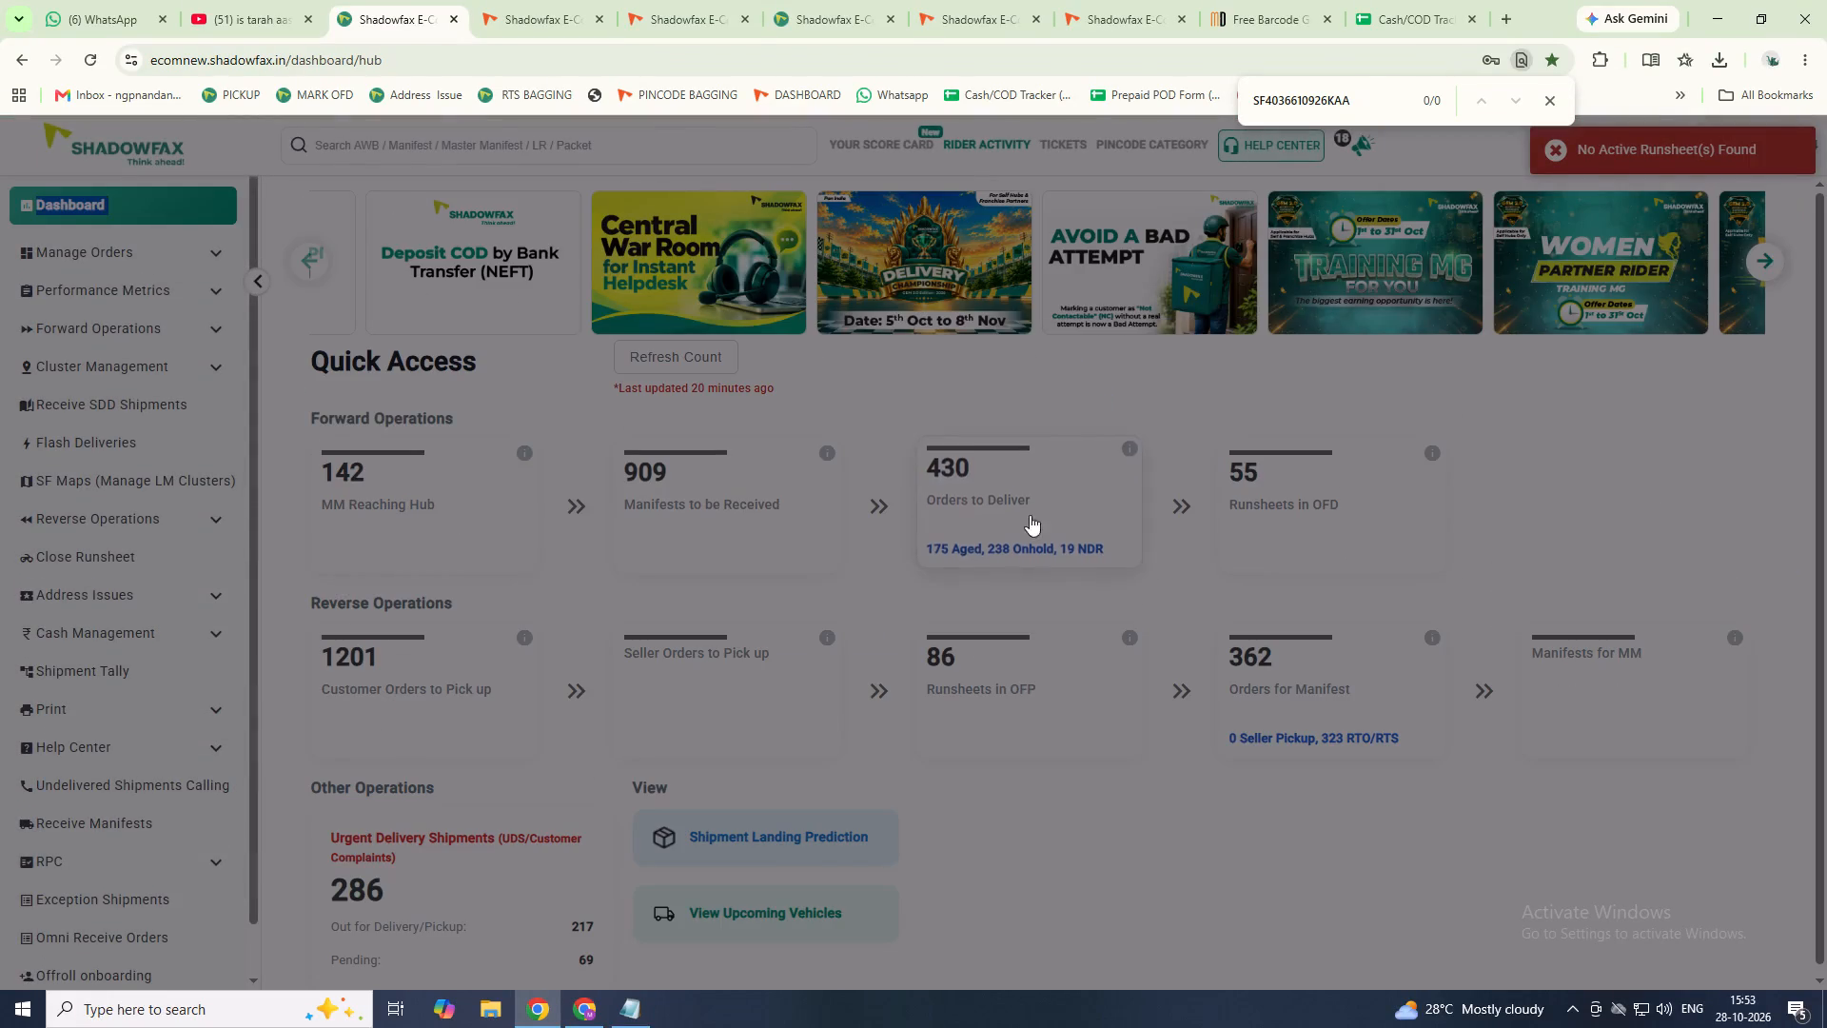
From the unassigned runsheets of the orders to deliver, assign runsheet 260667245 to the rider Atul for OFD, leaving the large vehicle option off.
left_click(1017, 495)
left_click(874, 297)
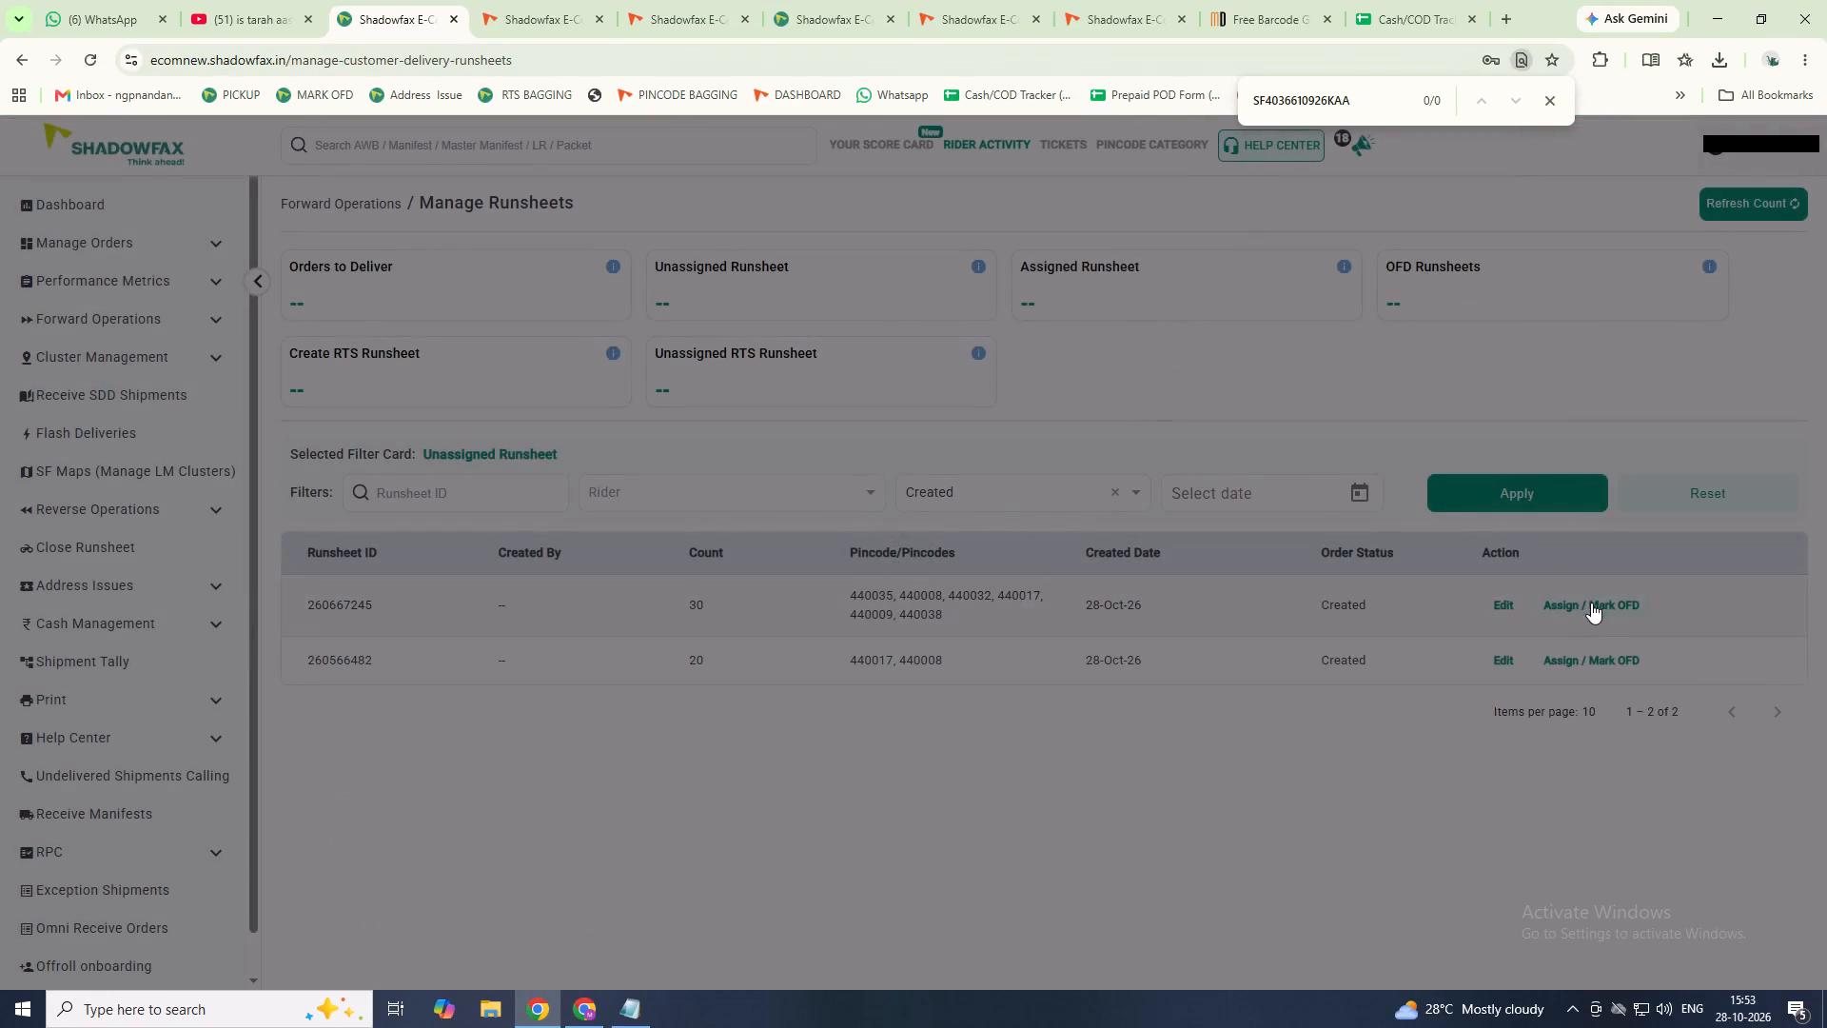
left_click(1591, 603)
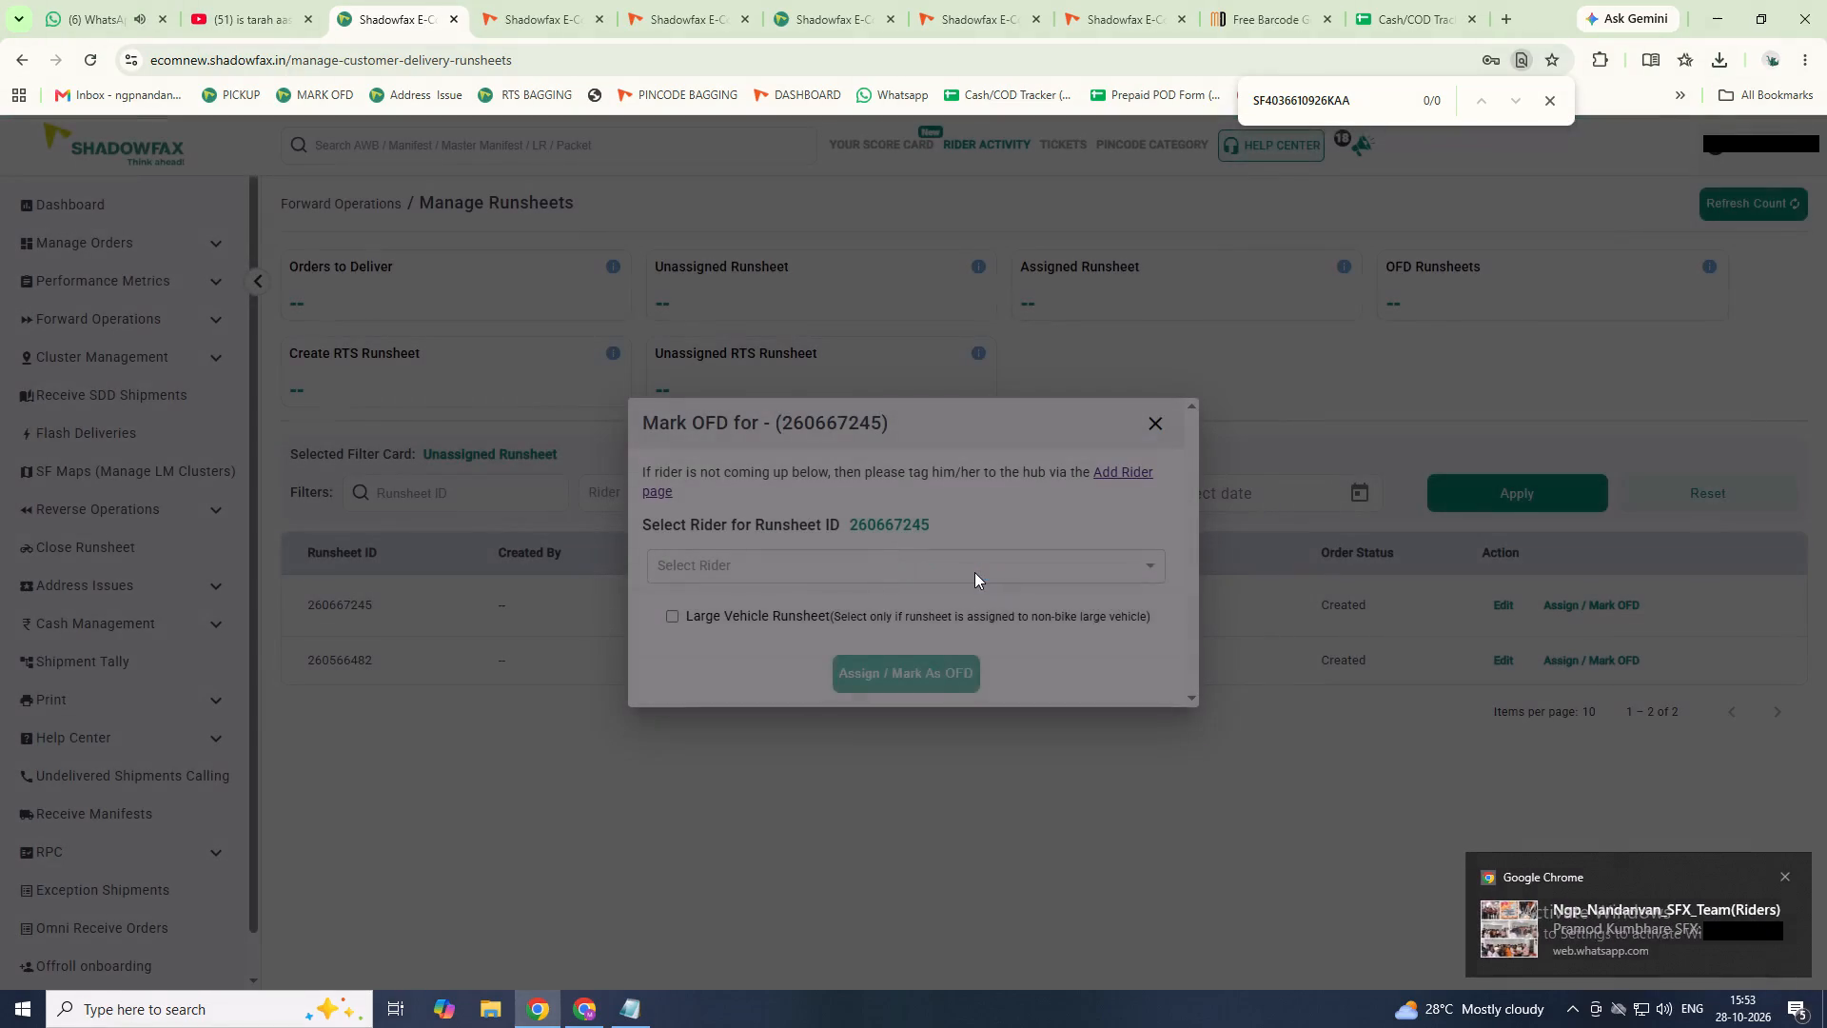
left_click(974, 572)
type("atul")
left_click(832, 607)
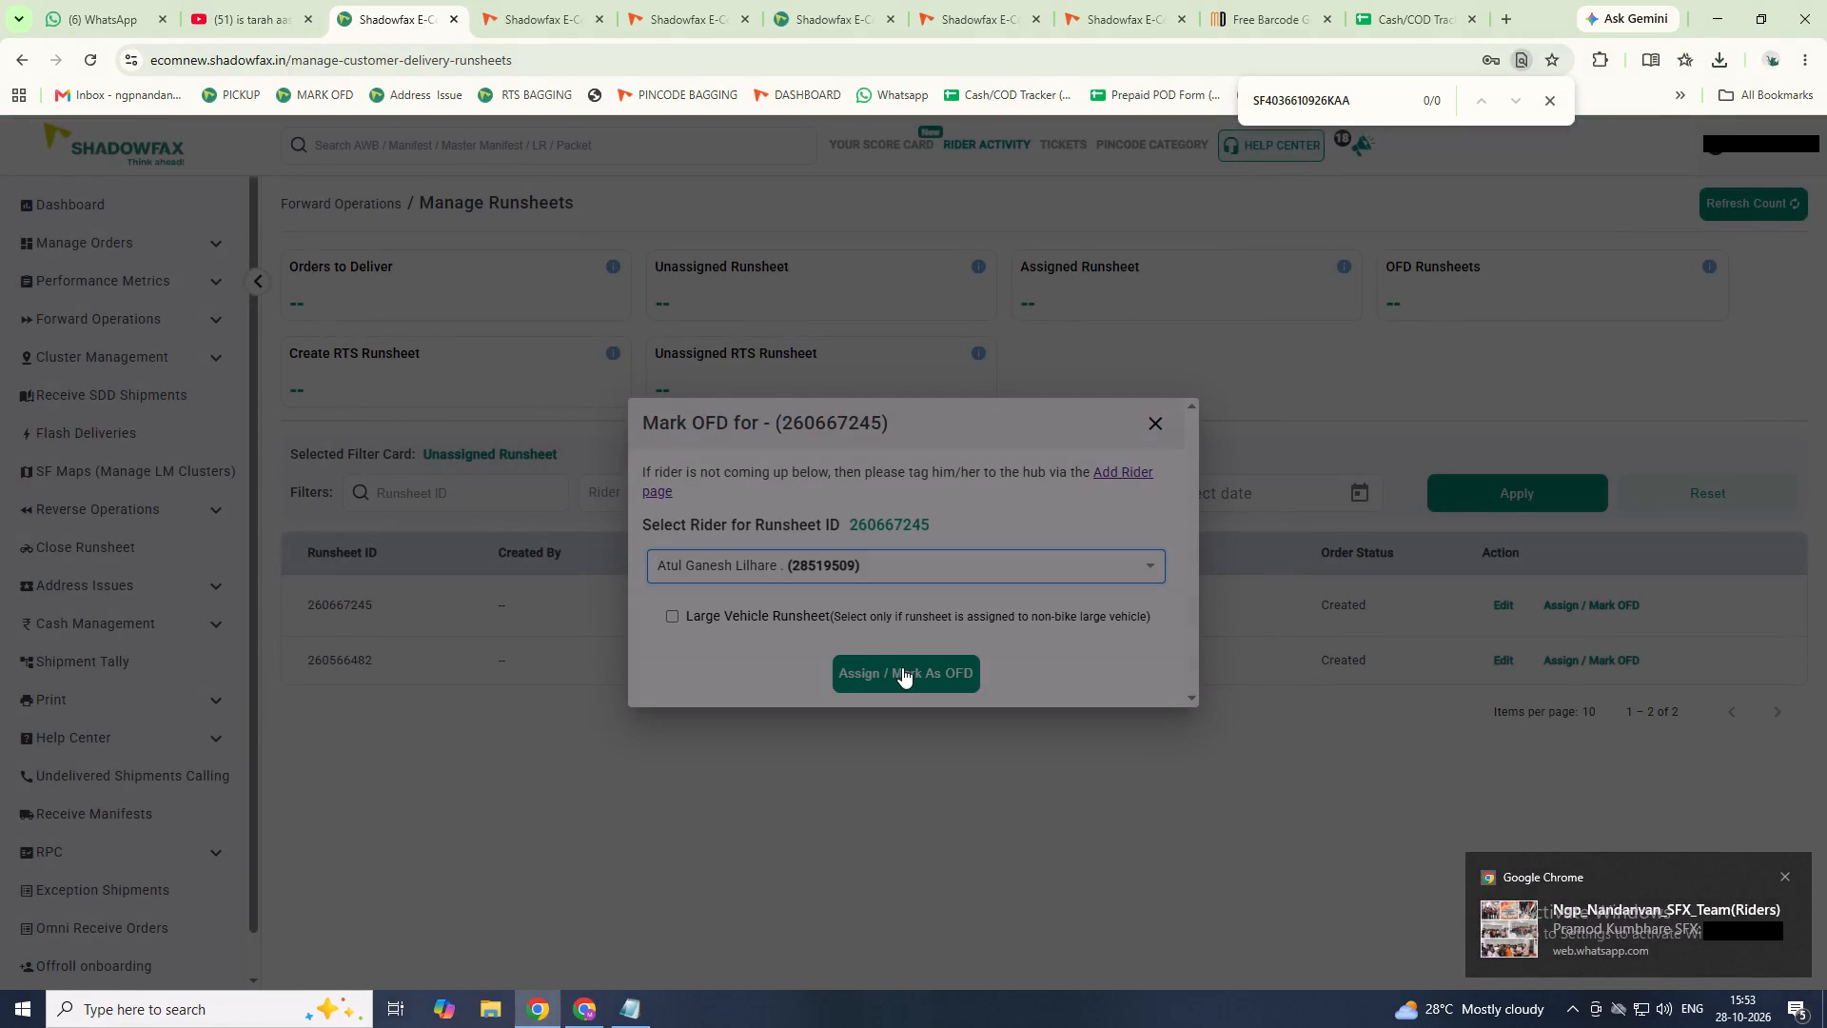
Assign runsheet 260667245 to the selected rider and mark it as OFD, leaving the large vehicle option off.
left_click(902, 668)
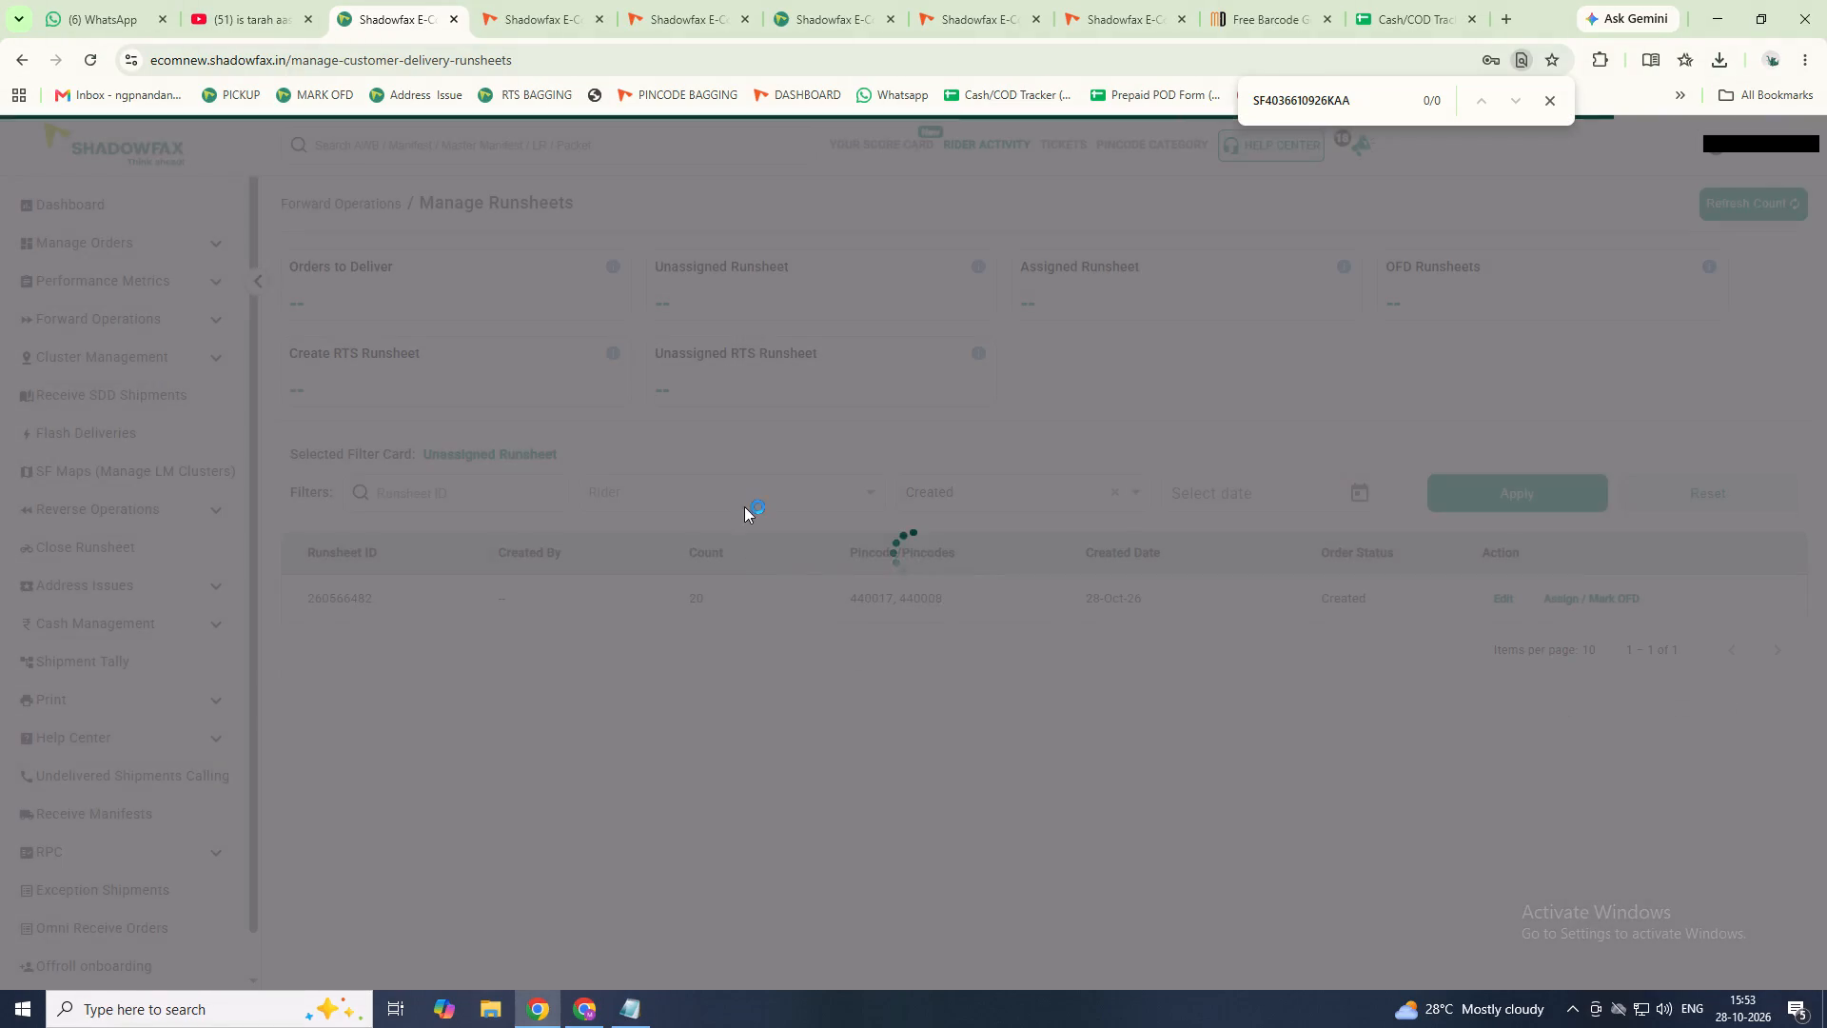
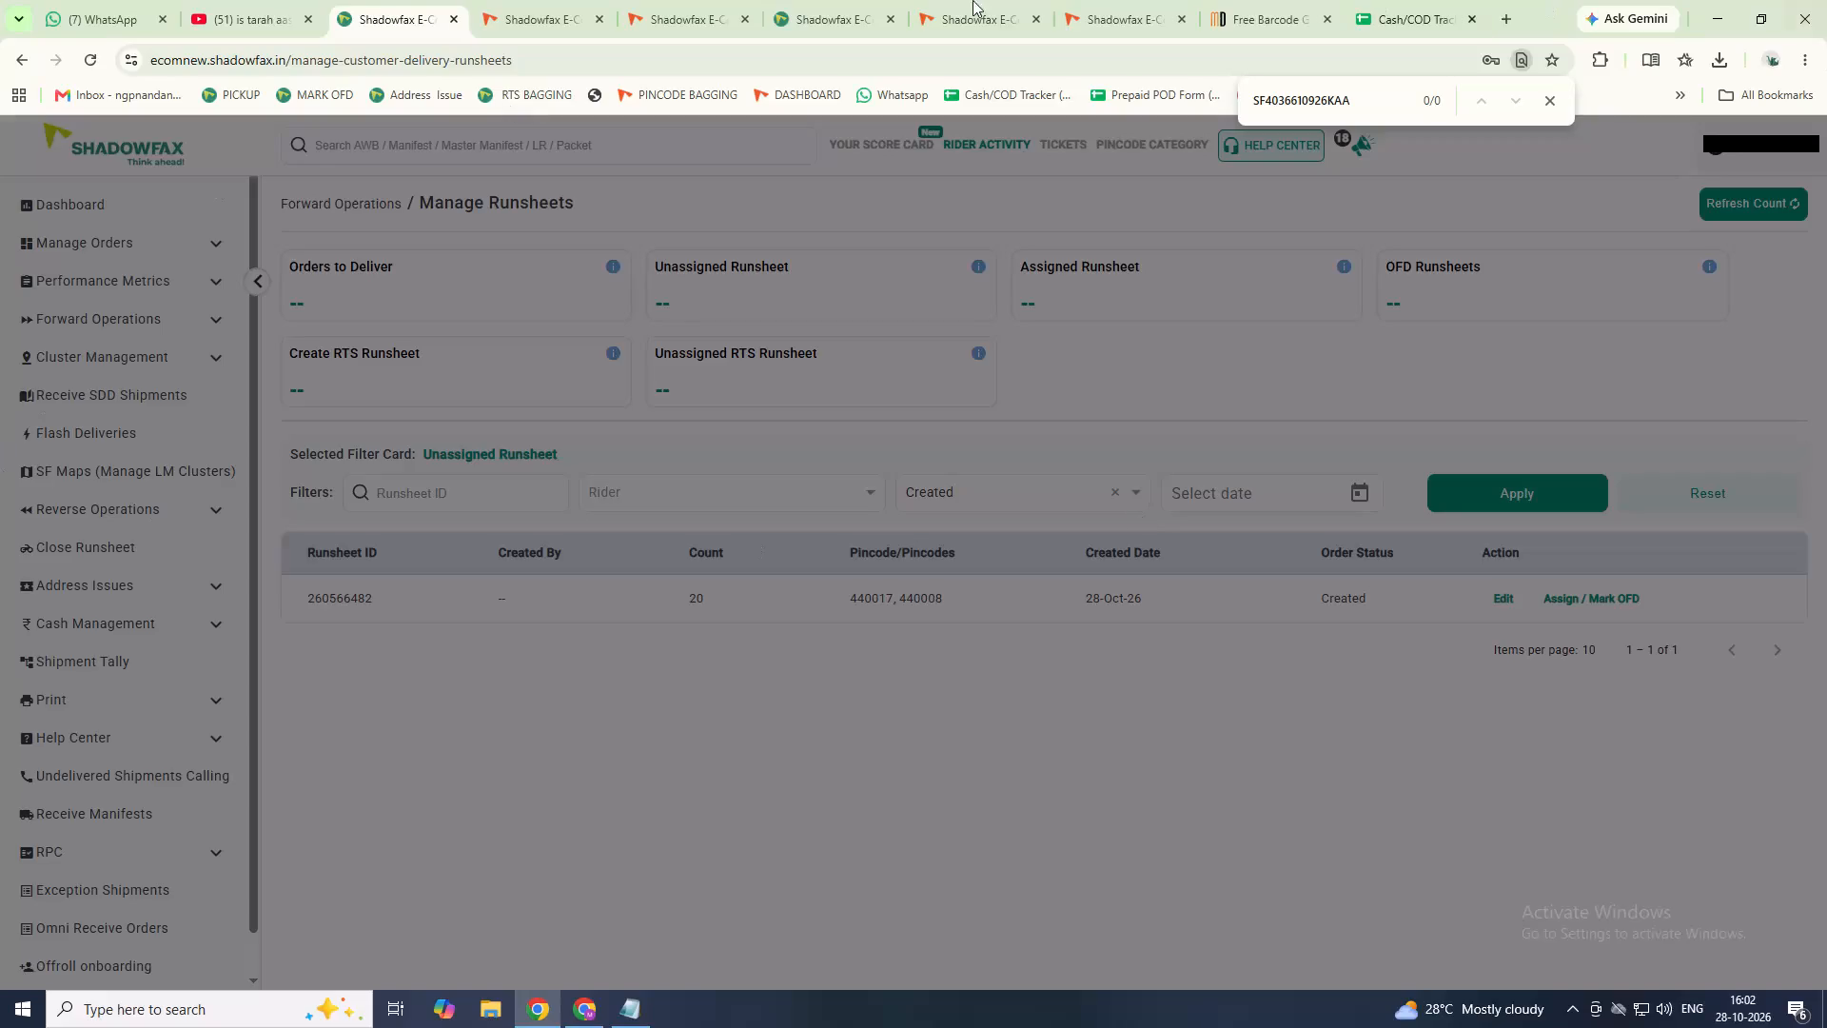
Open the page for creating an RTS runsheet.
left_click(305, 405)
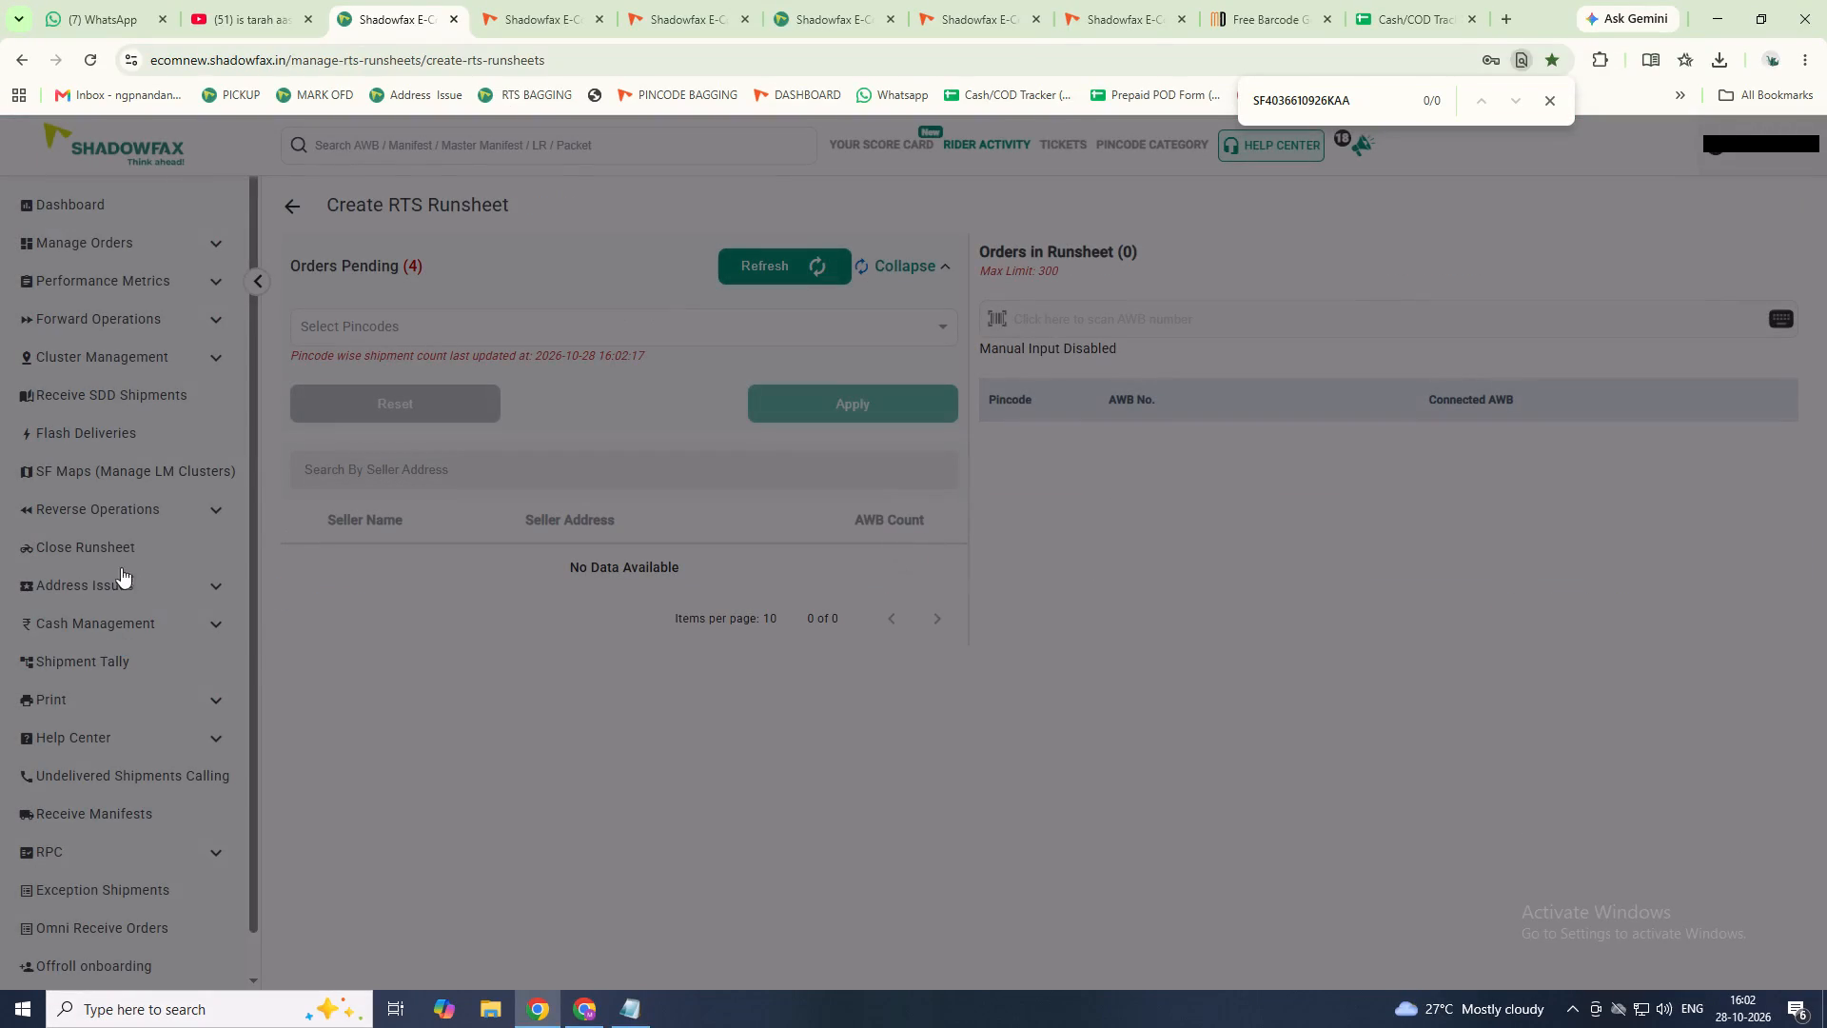
Start a Forward runsheet closure for rider Roshan and advance it to the Close Runsheet Confirmation stage.
left_click(102, 547)
left_click(604, 305)
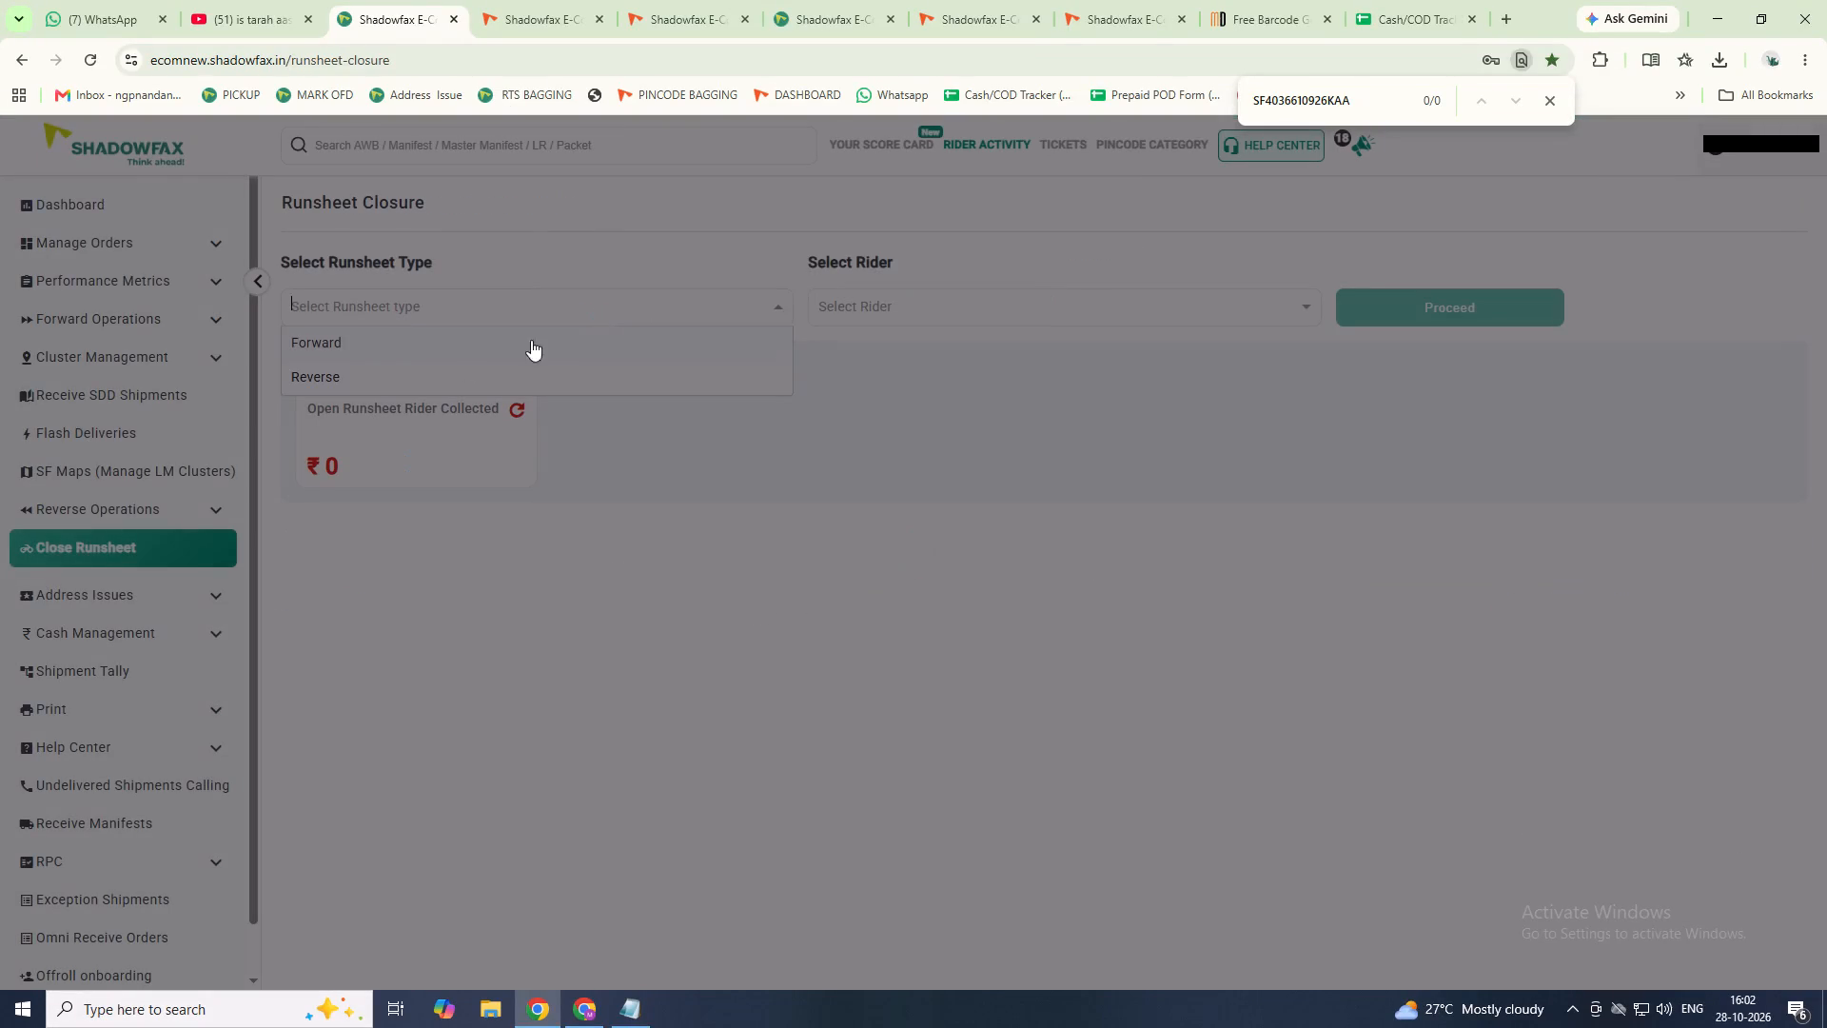
left_click(597, 346)
left_click(876, 320)
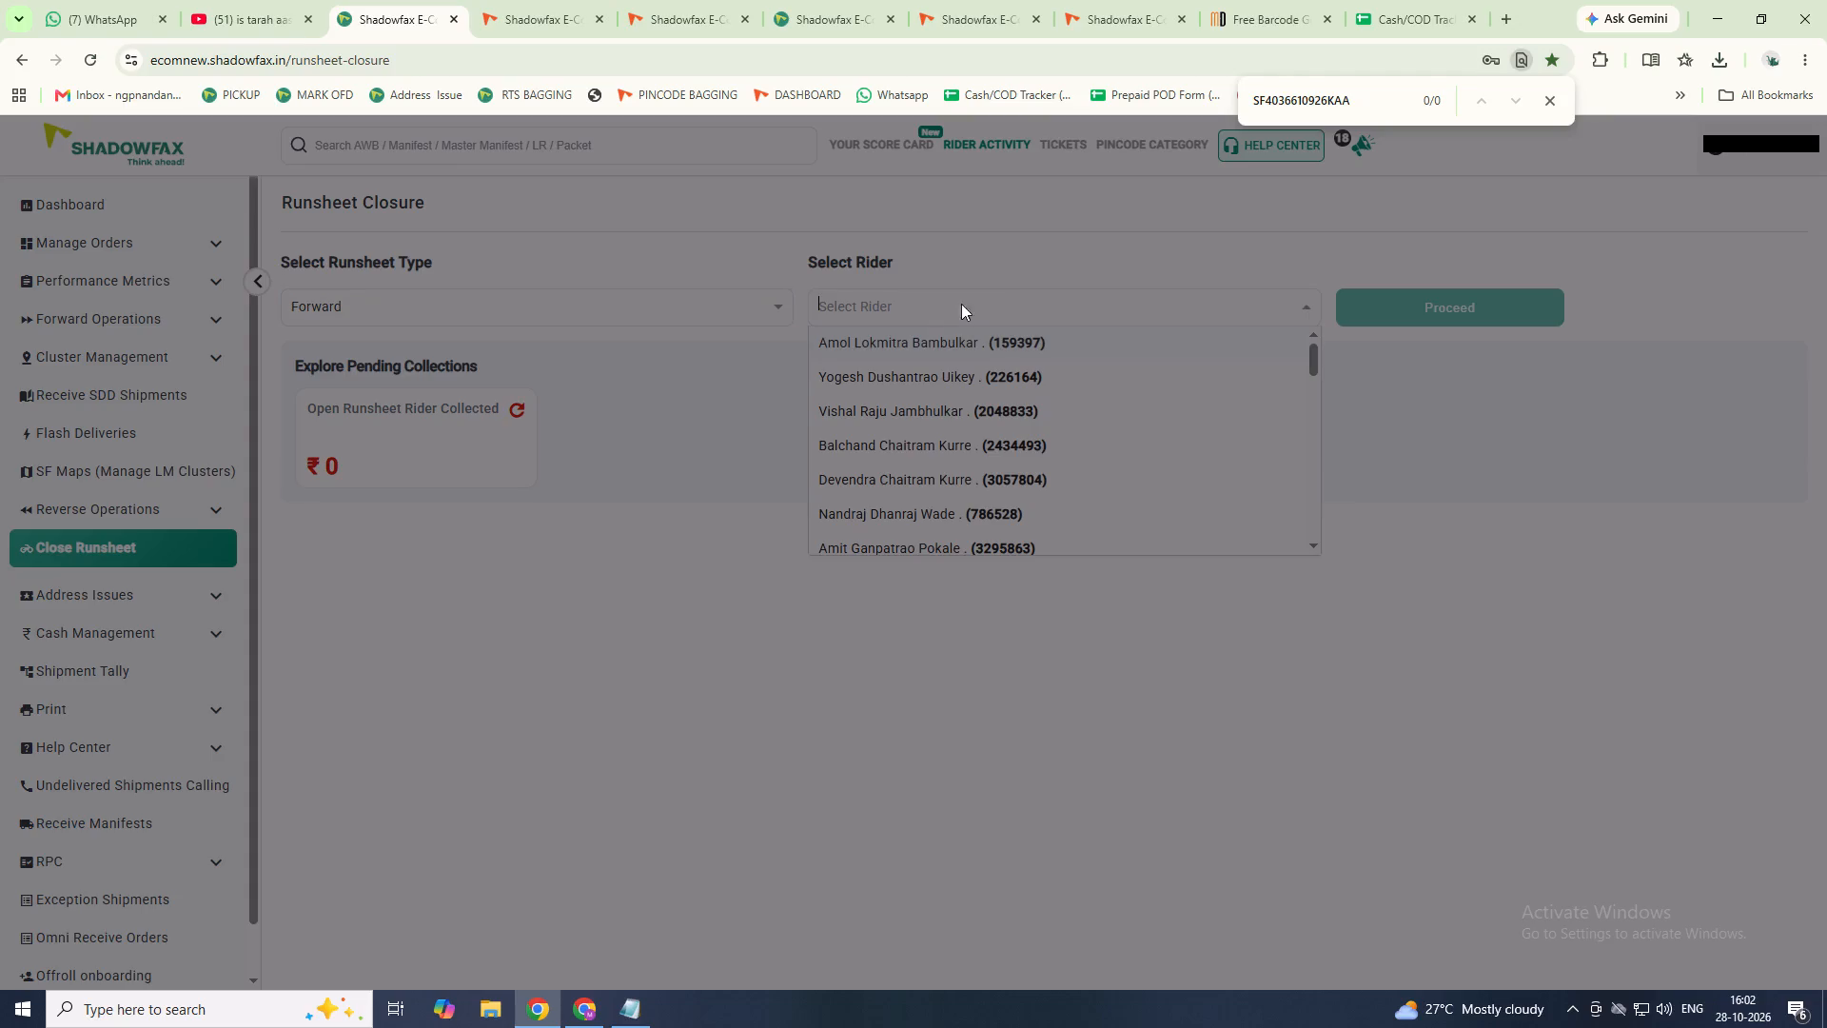
key("r")
type("oshan")
left_click(952, 339)
left_click(1477, 295)
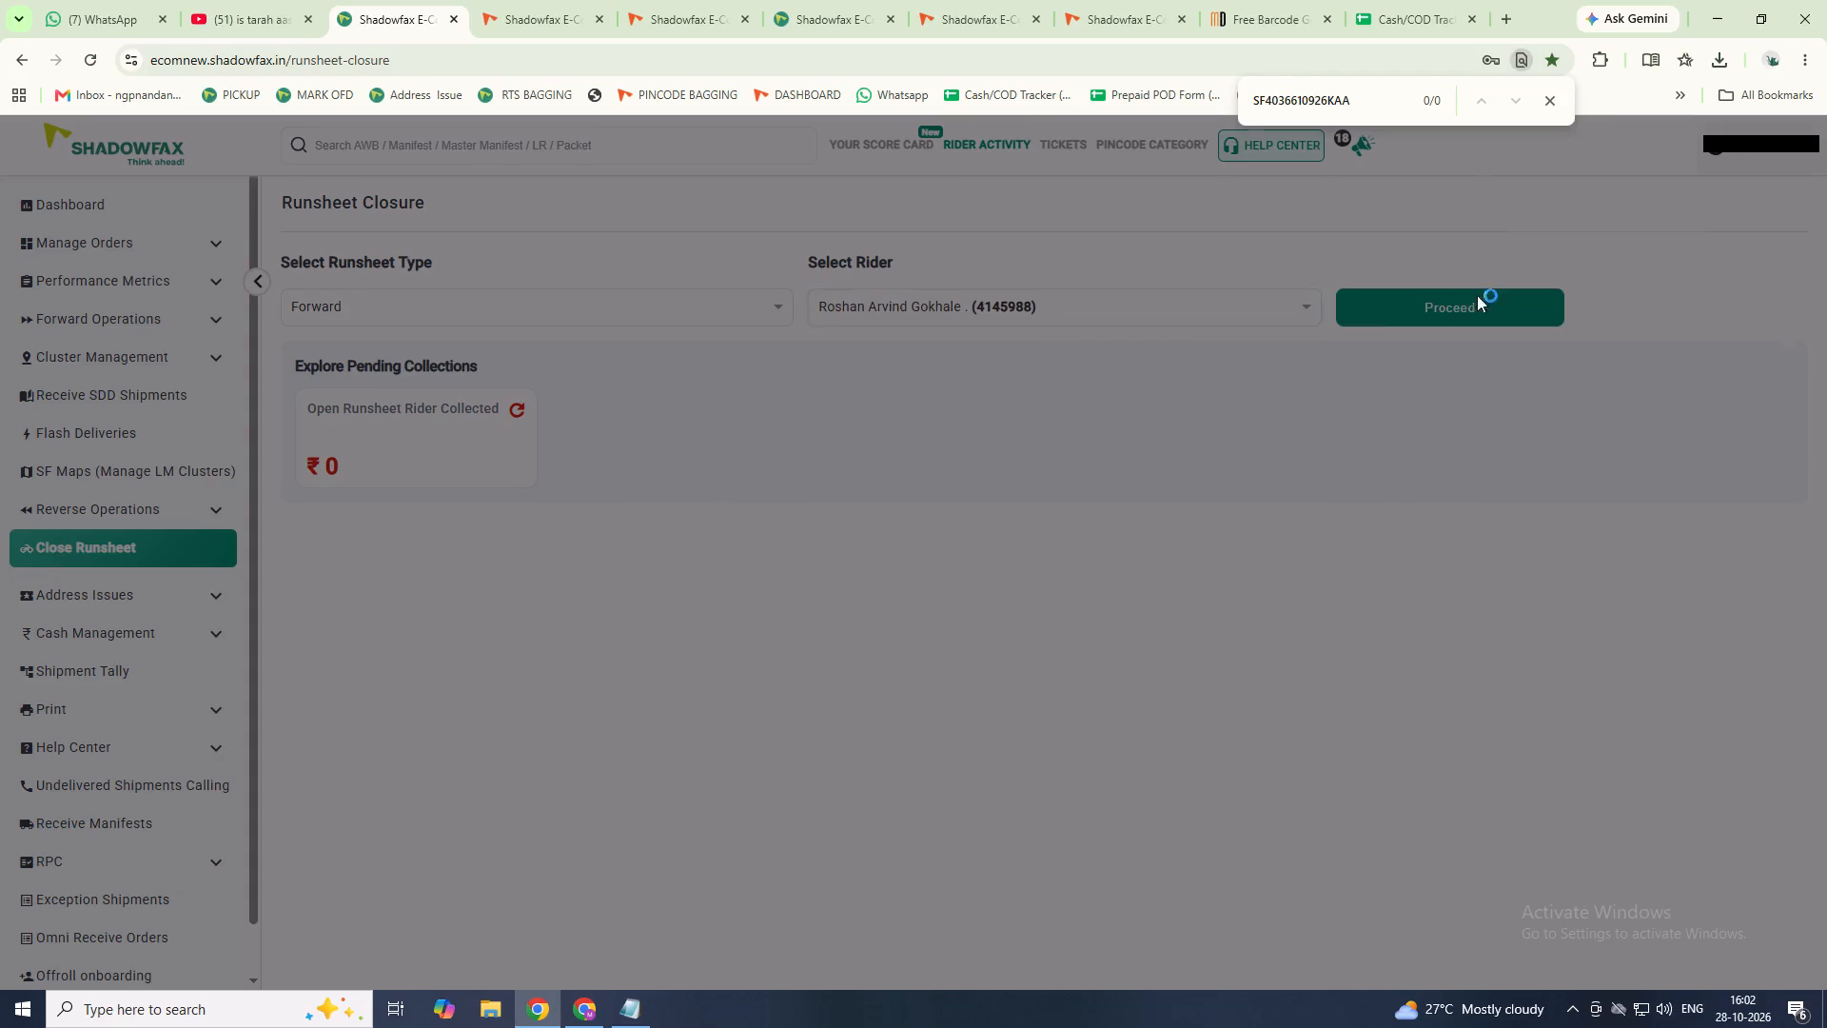
left_click(1673, 325)
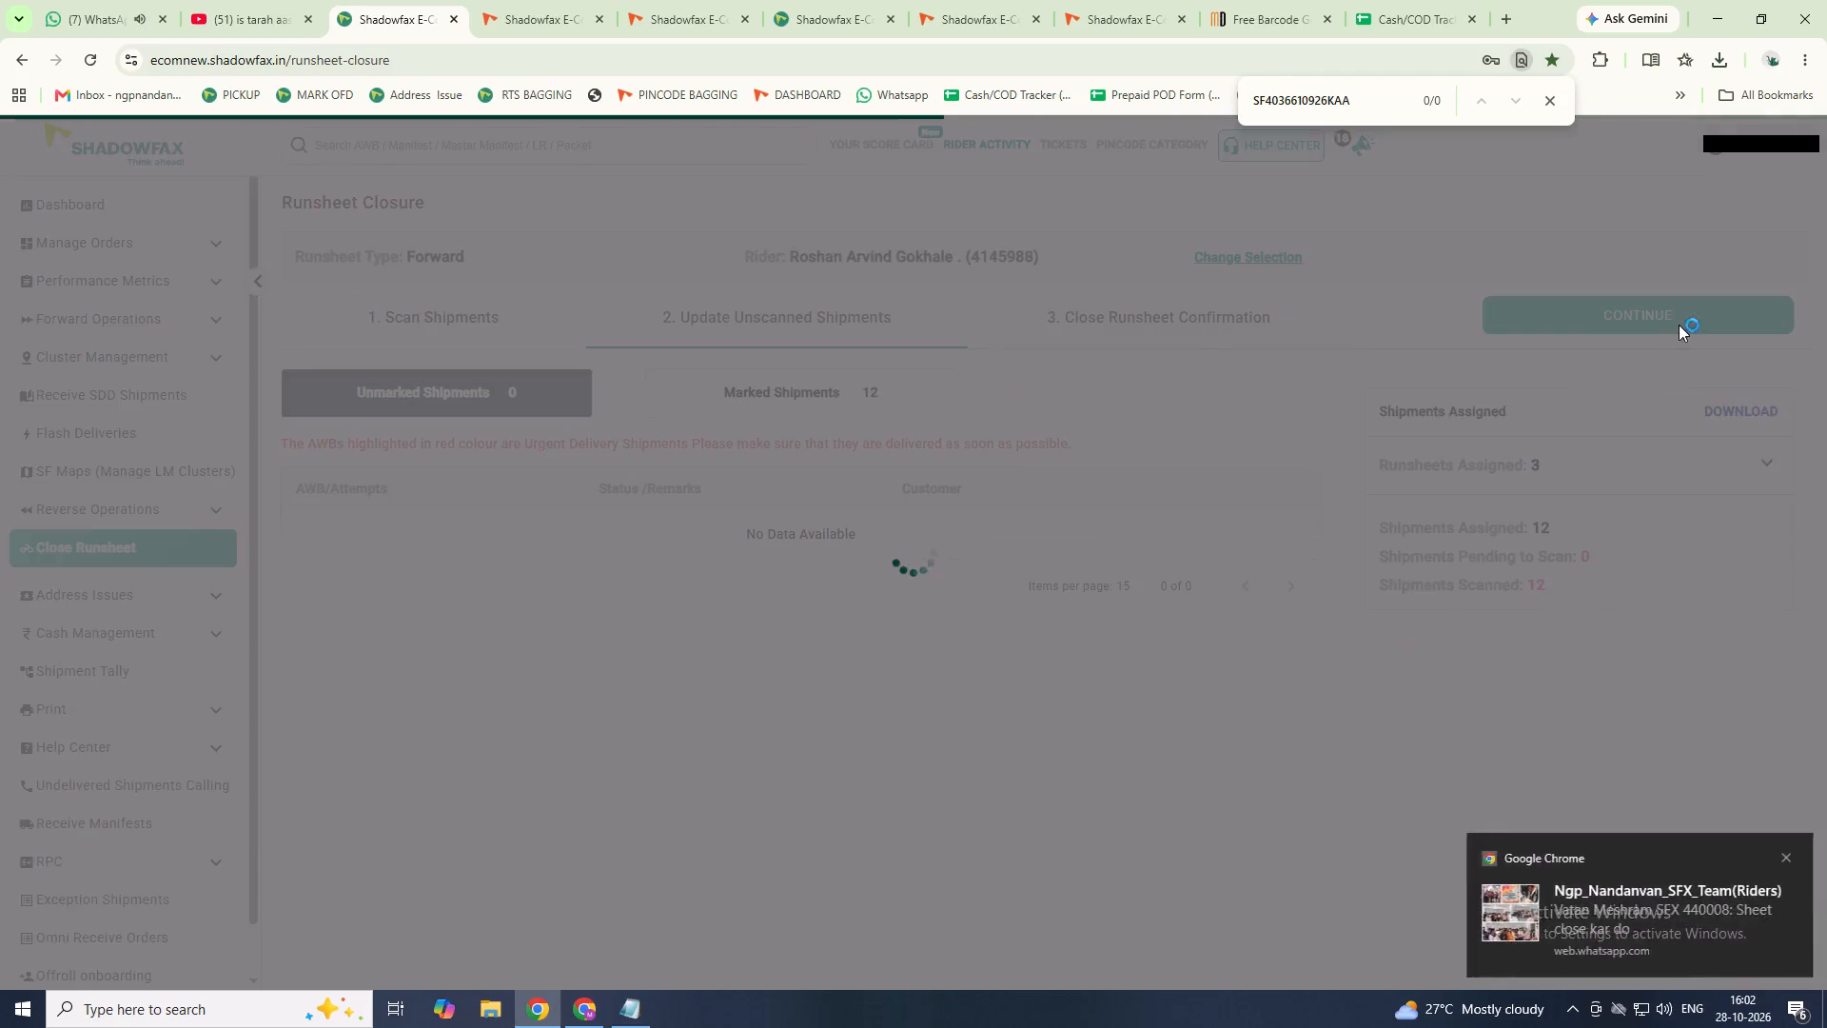
left_click(1685, 326)
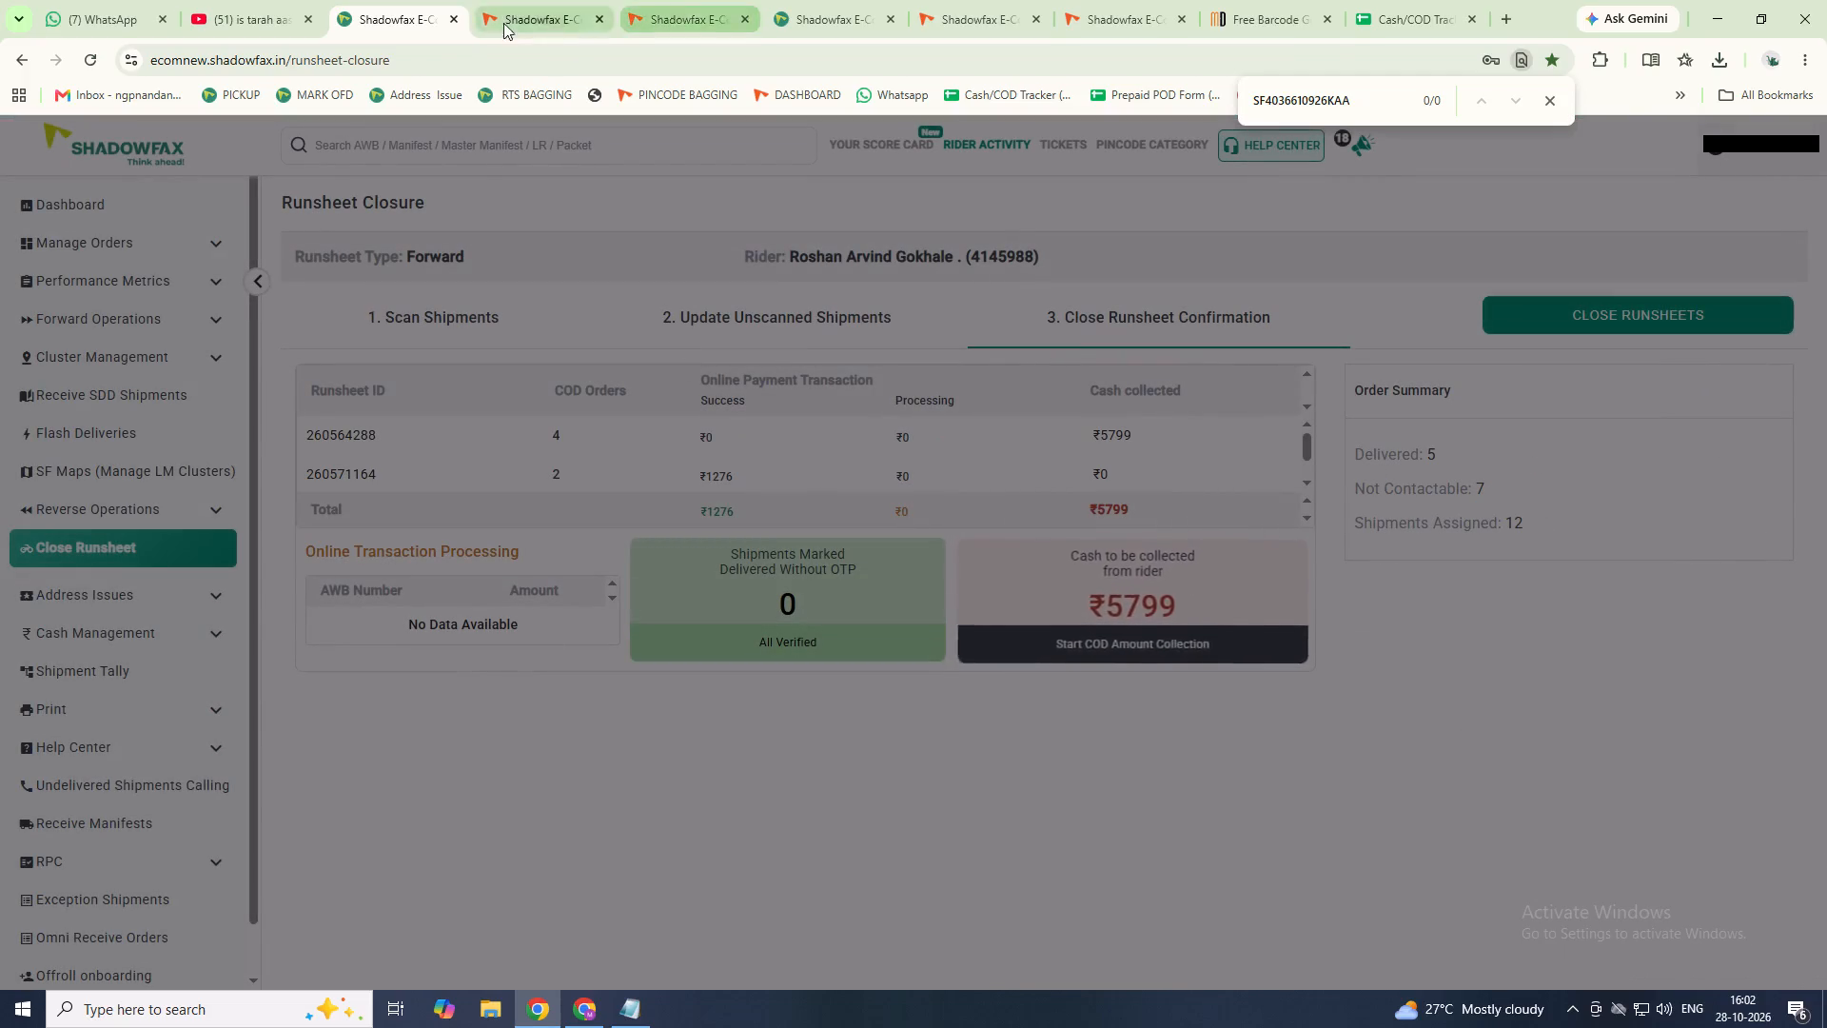
In the Cash/COD Tracker's october sheet, enter rider 2's name as roshan and the Demo amount as 5799.
left_click(1425, 19)
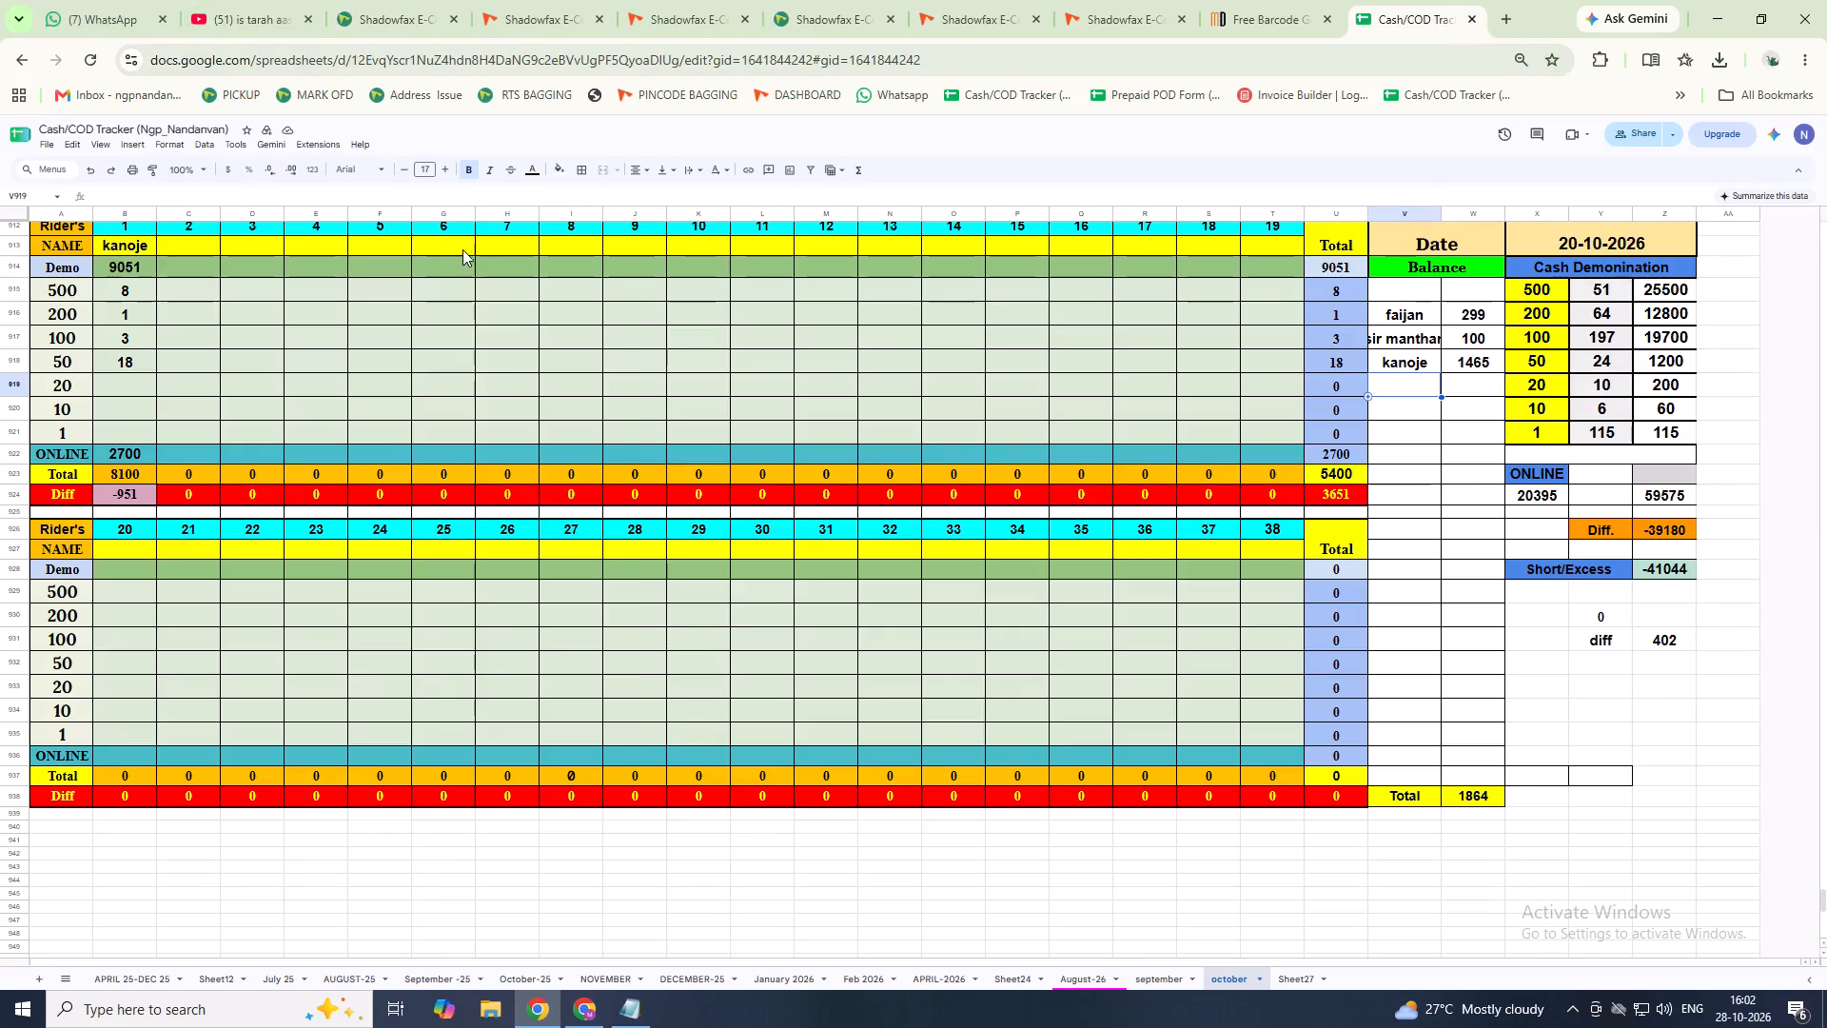
left_click(183, 242)
type("roshan")
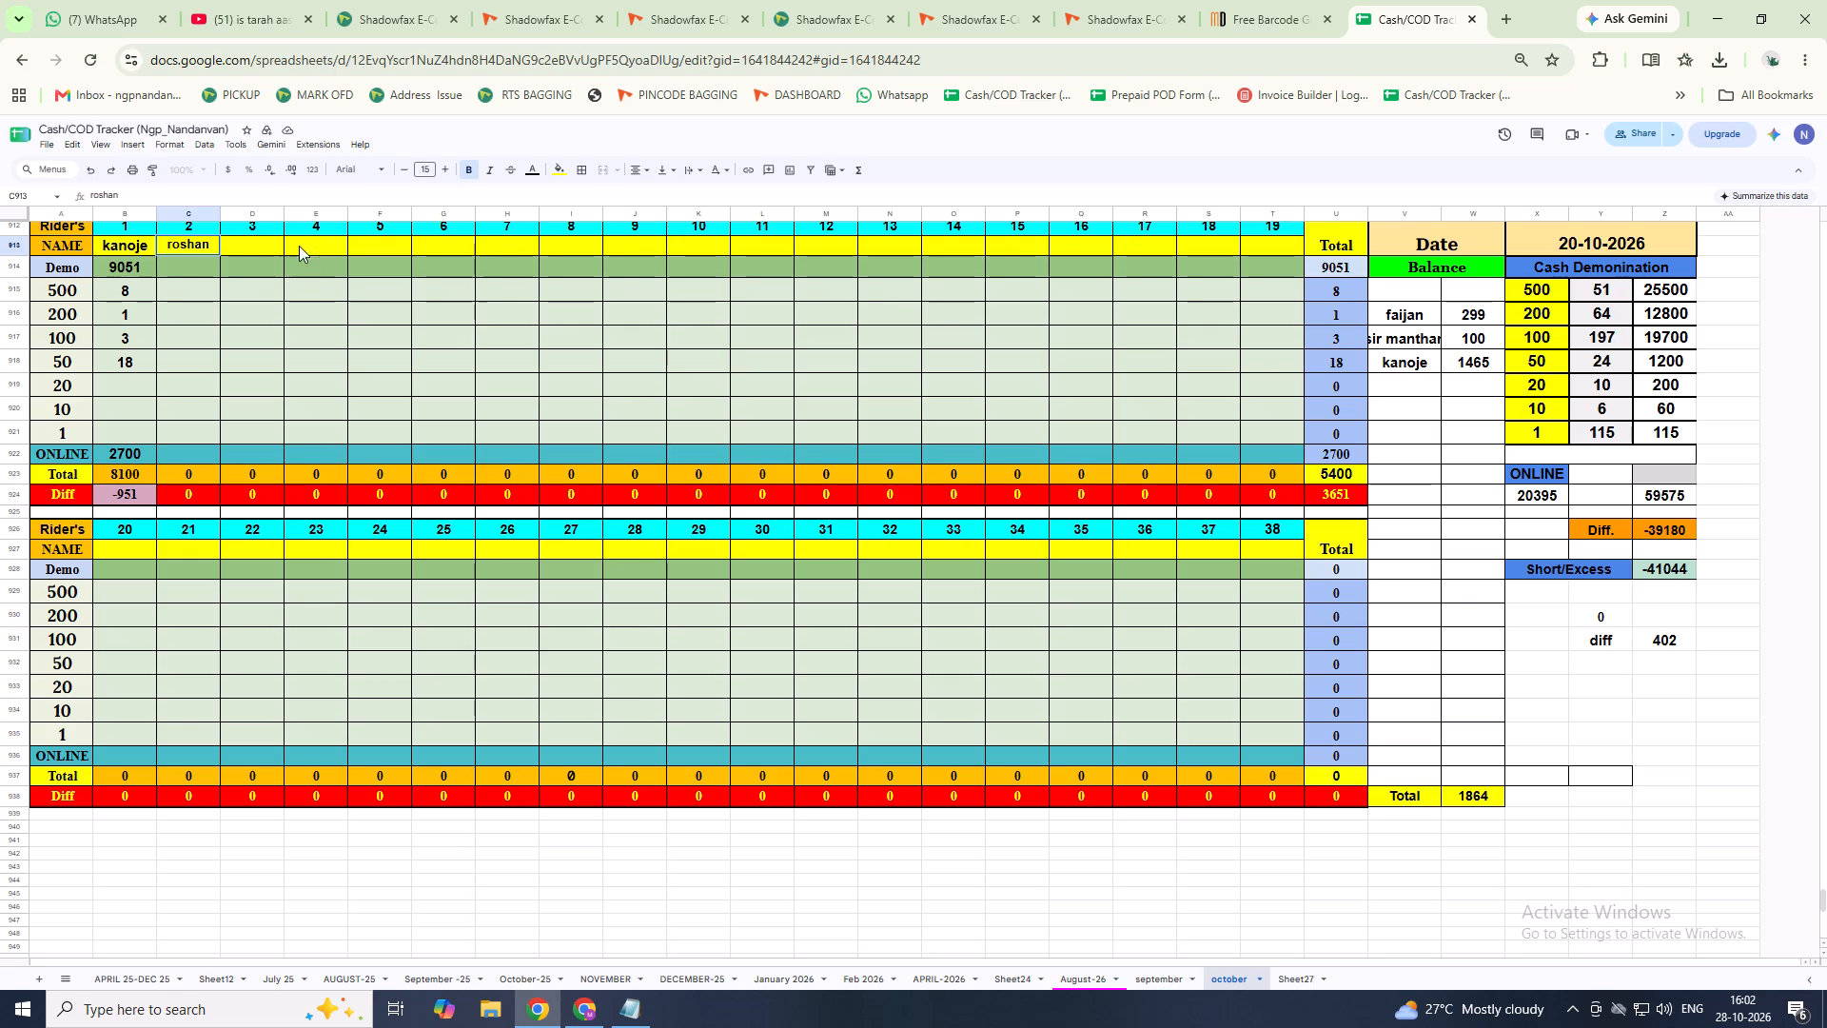
left_click(189, 271)
type("57")
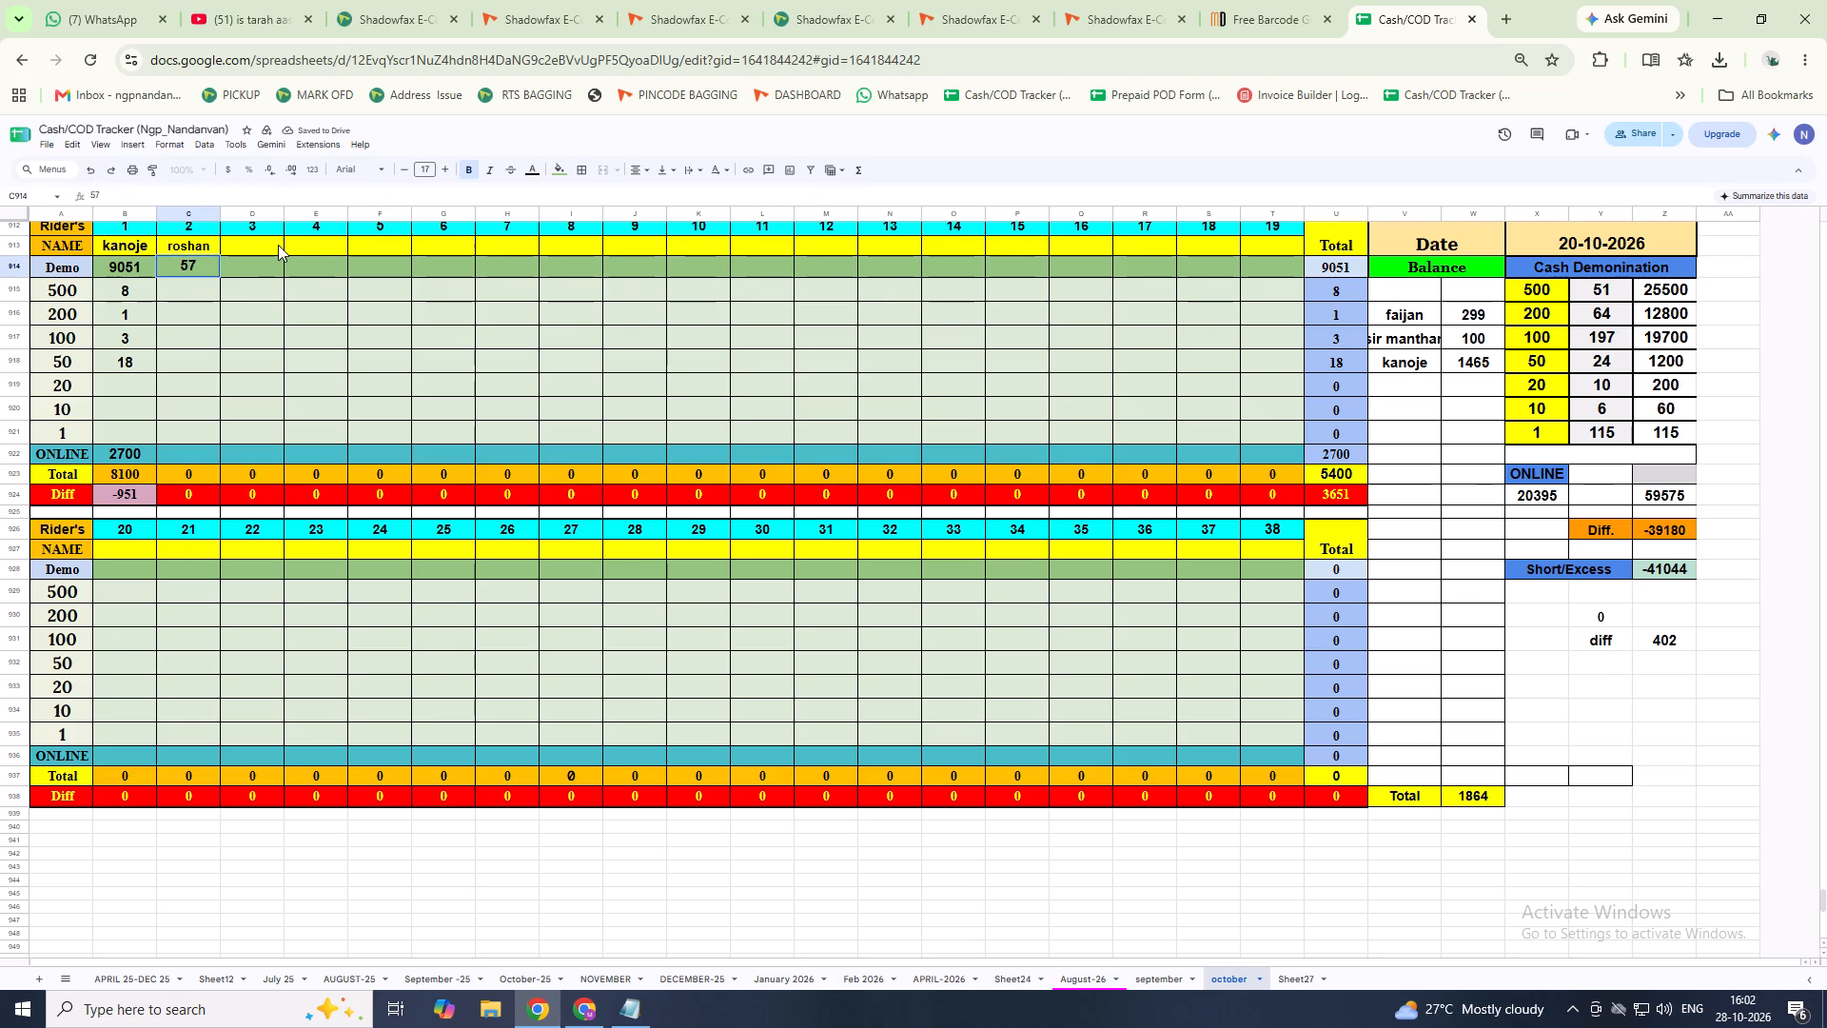
type("99")
left_click(278, 286)
left_click(258, 247)
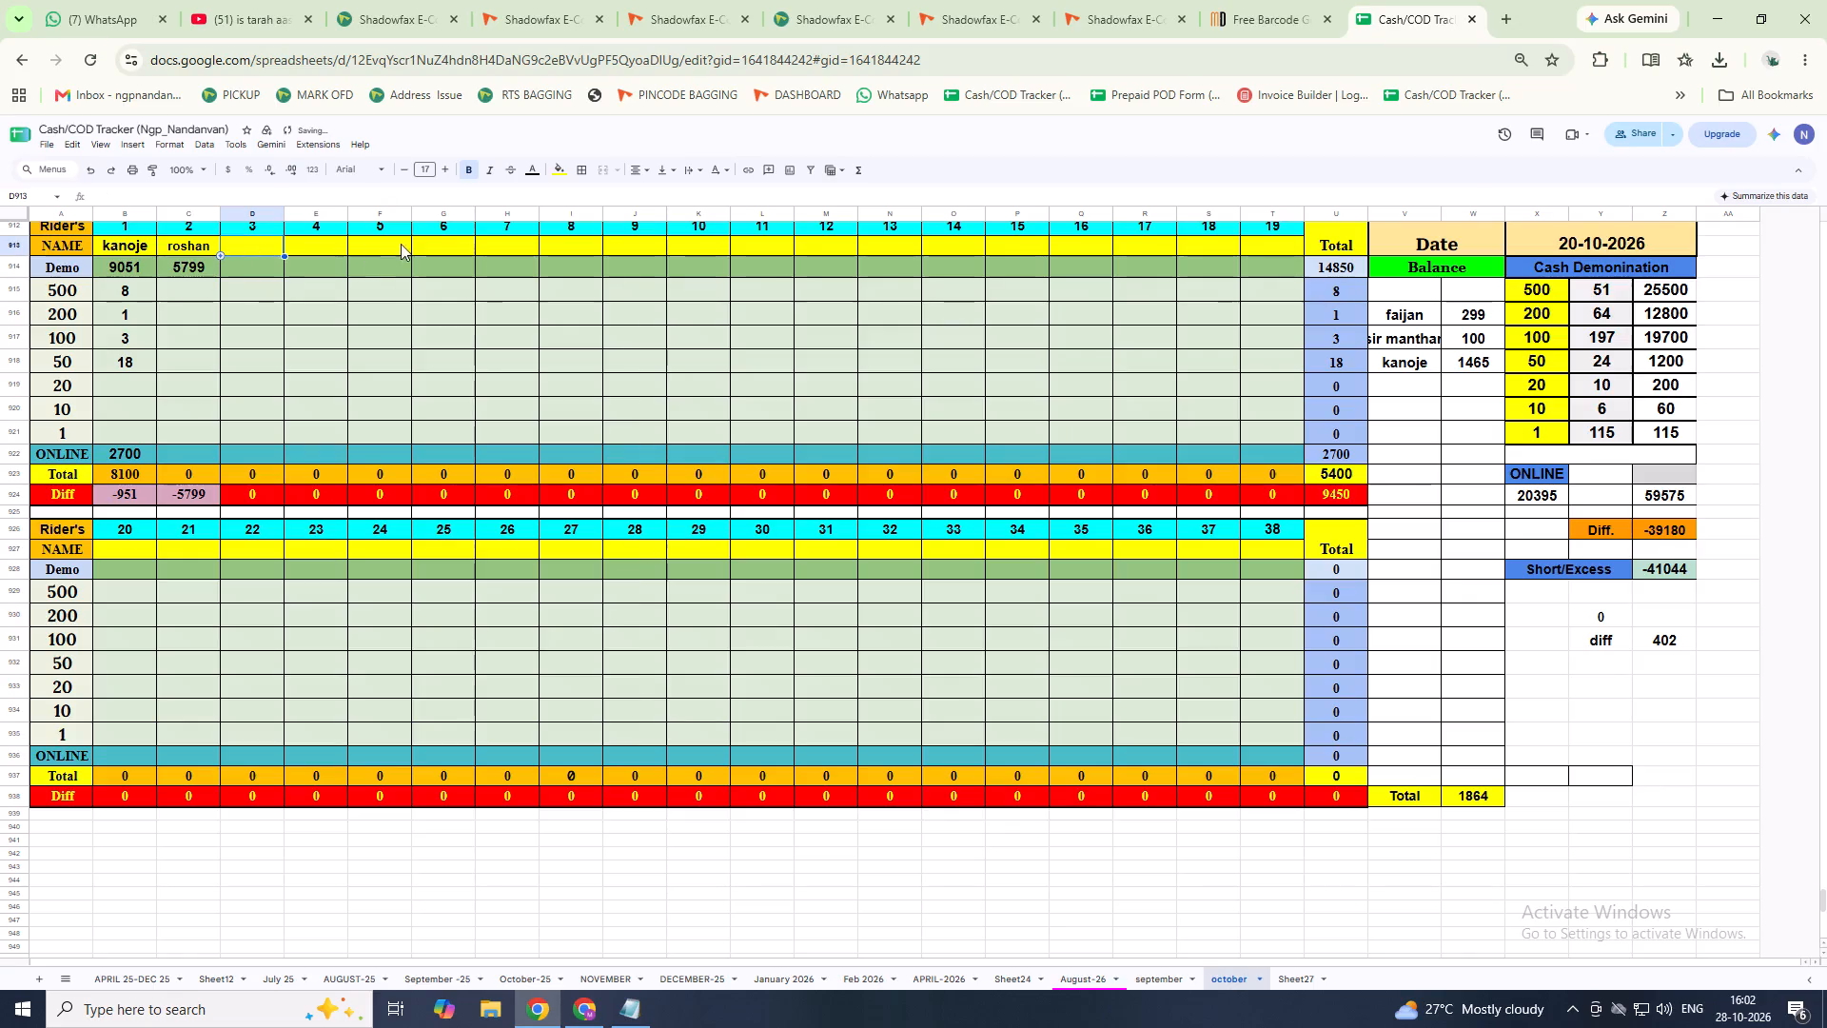
Back in the Shadowfax runsheet closure, record a cash-in-hand COD payment of ₹5799 for rider Roshan.
left_click(385, 9)
left_click(1090, 627)
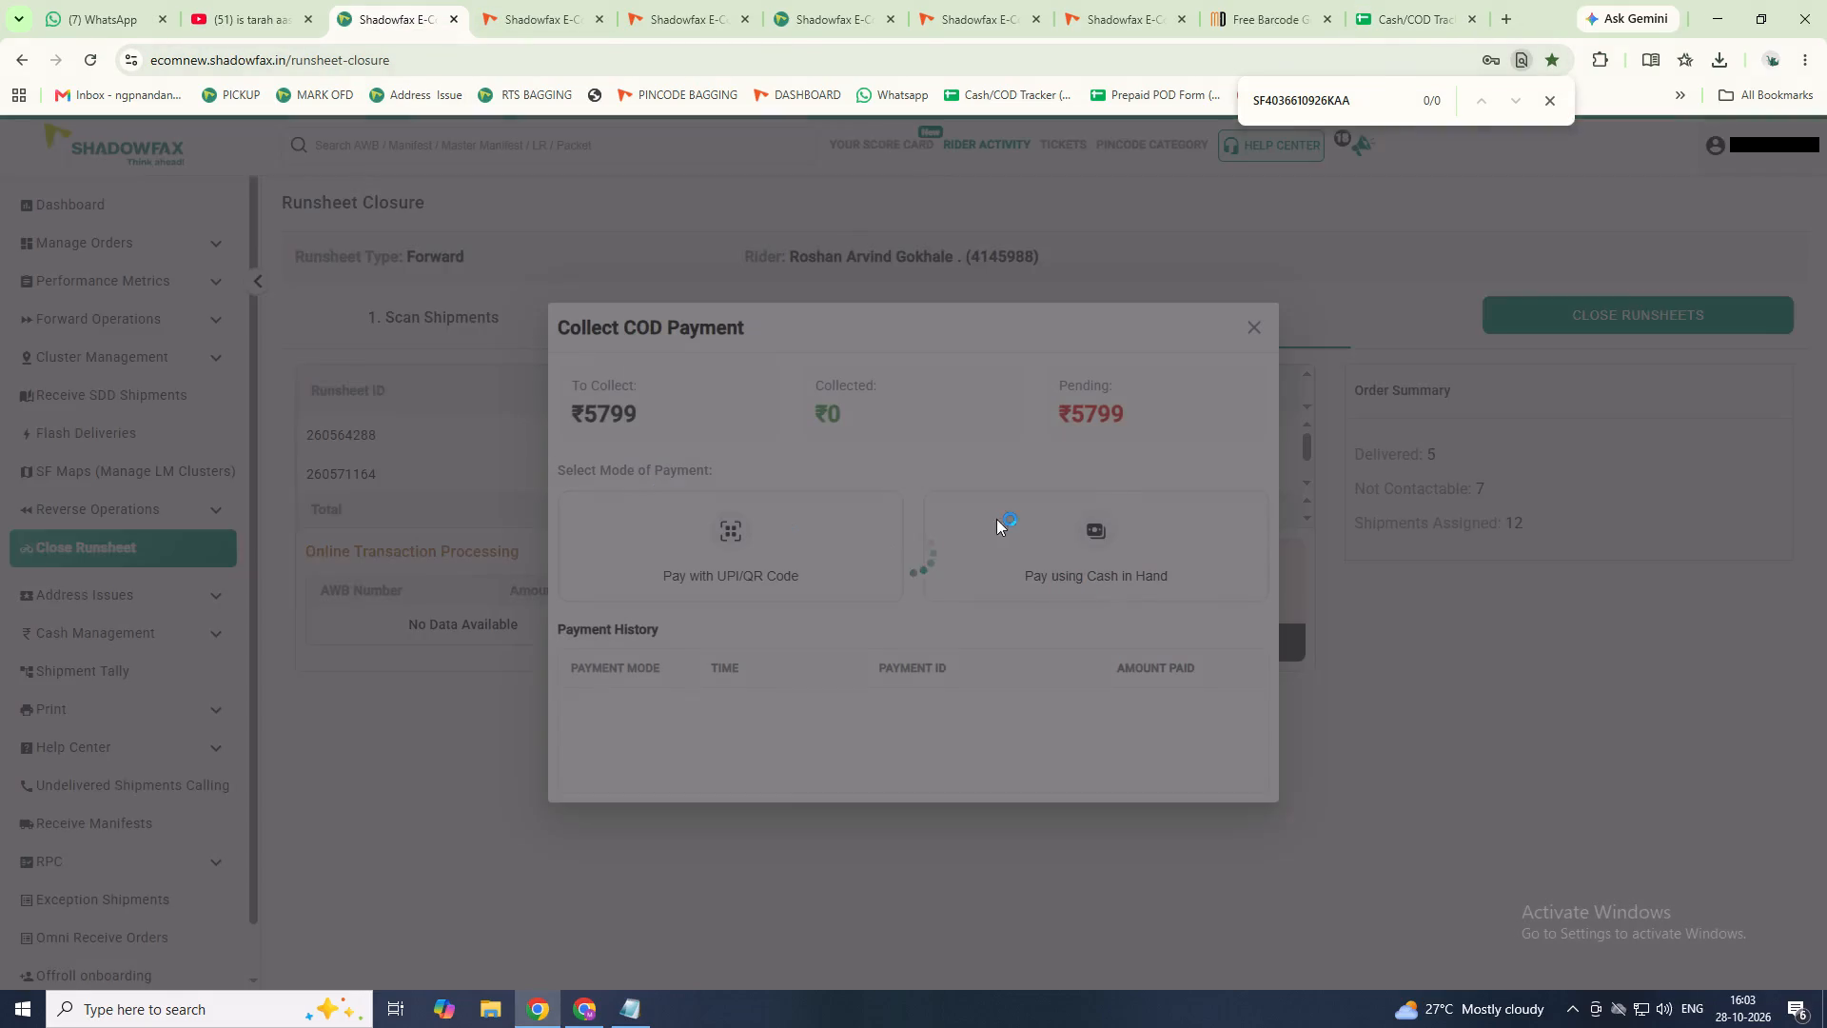
left_click(1091, 534)
left_click(883, 659)
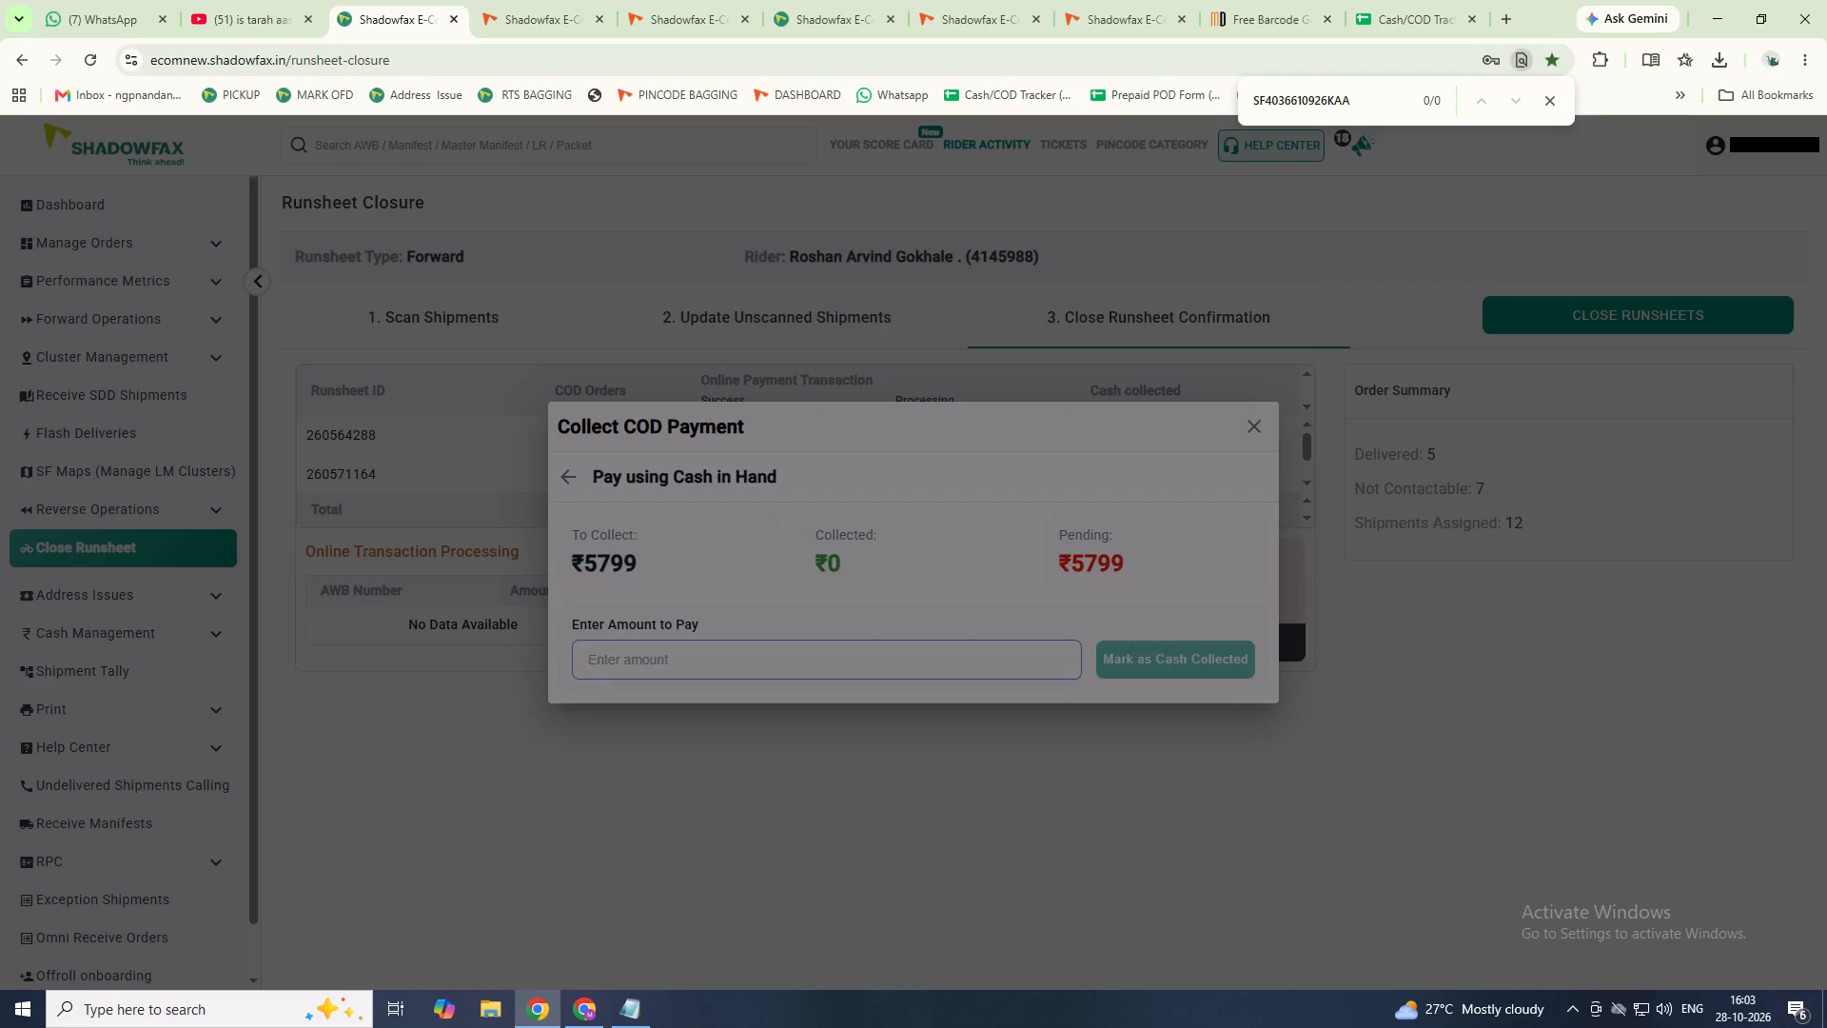
type("57")
type("99")
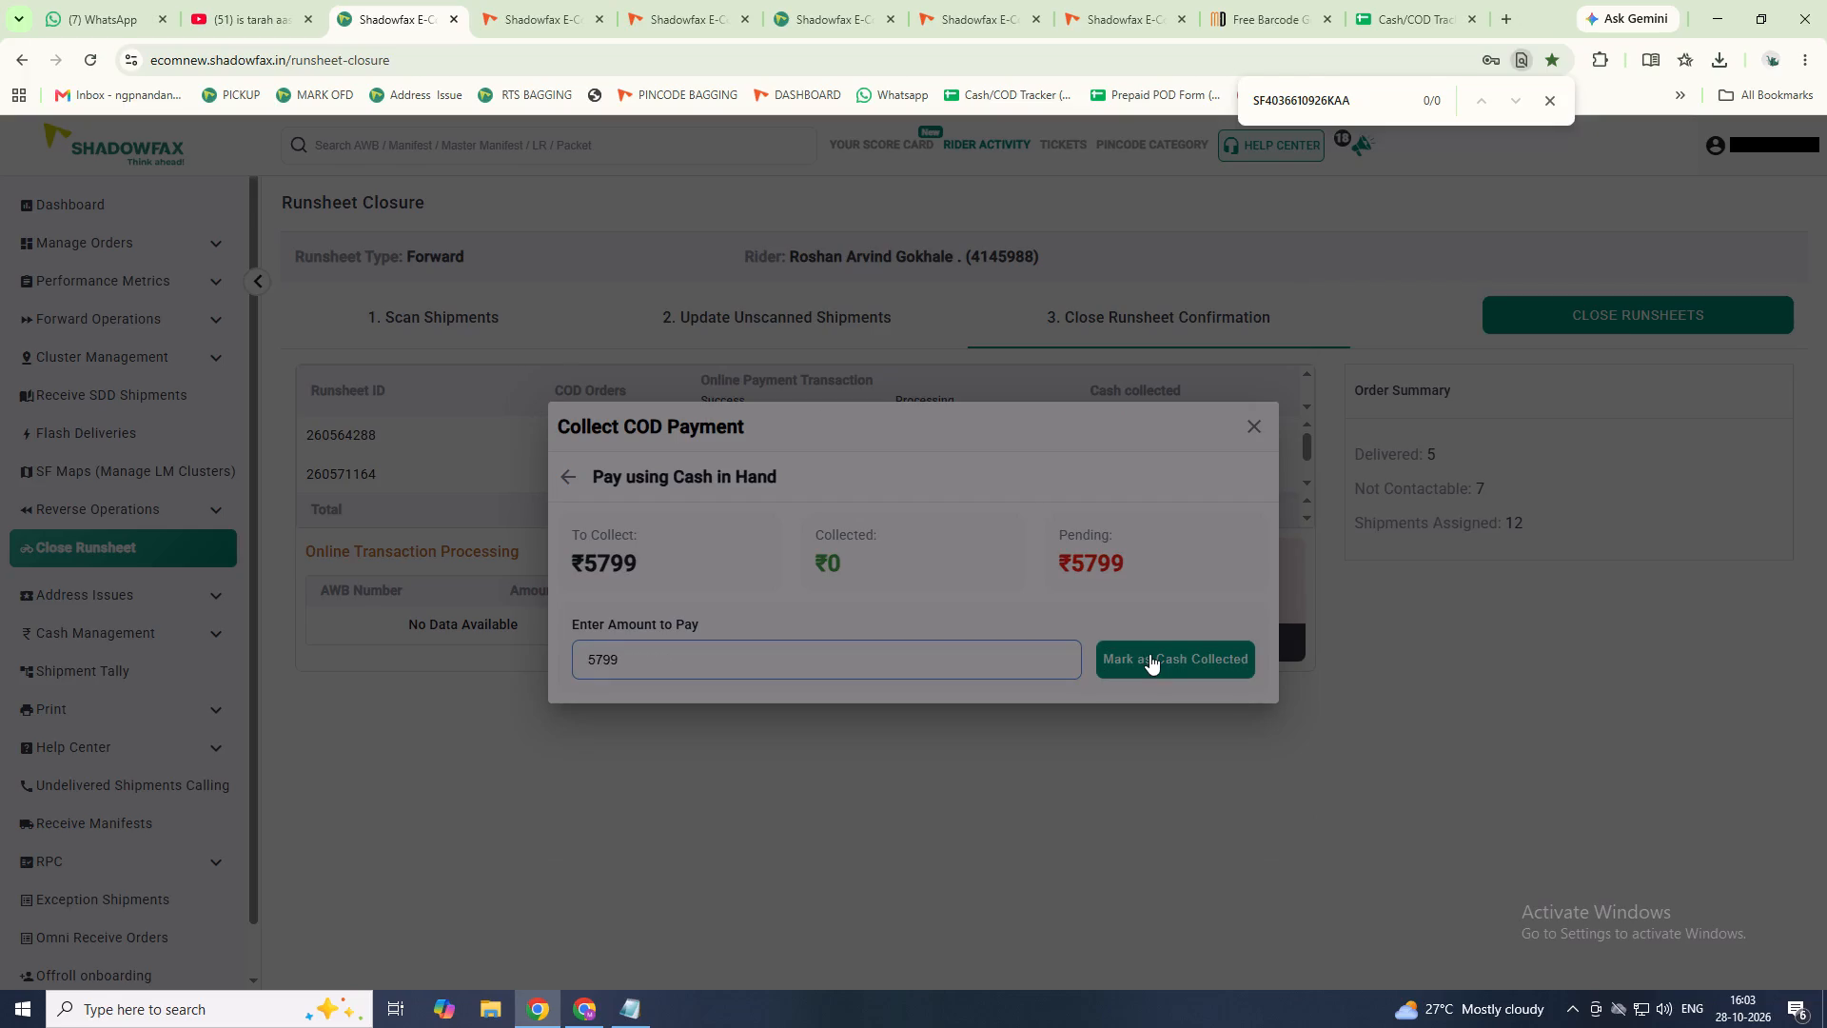
left_click(1149, 654)
left_click(1250, 328)
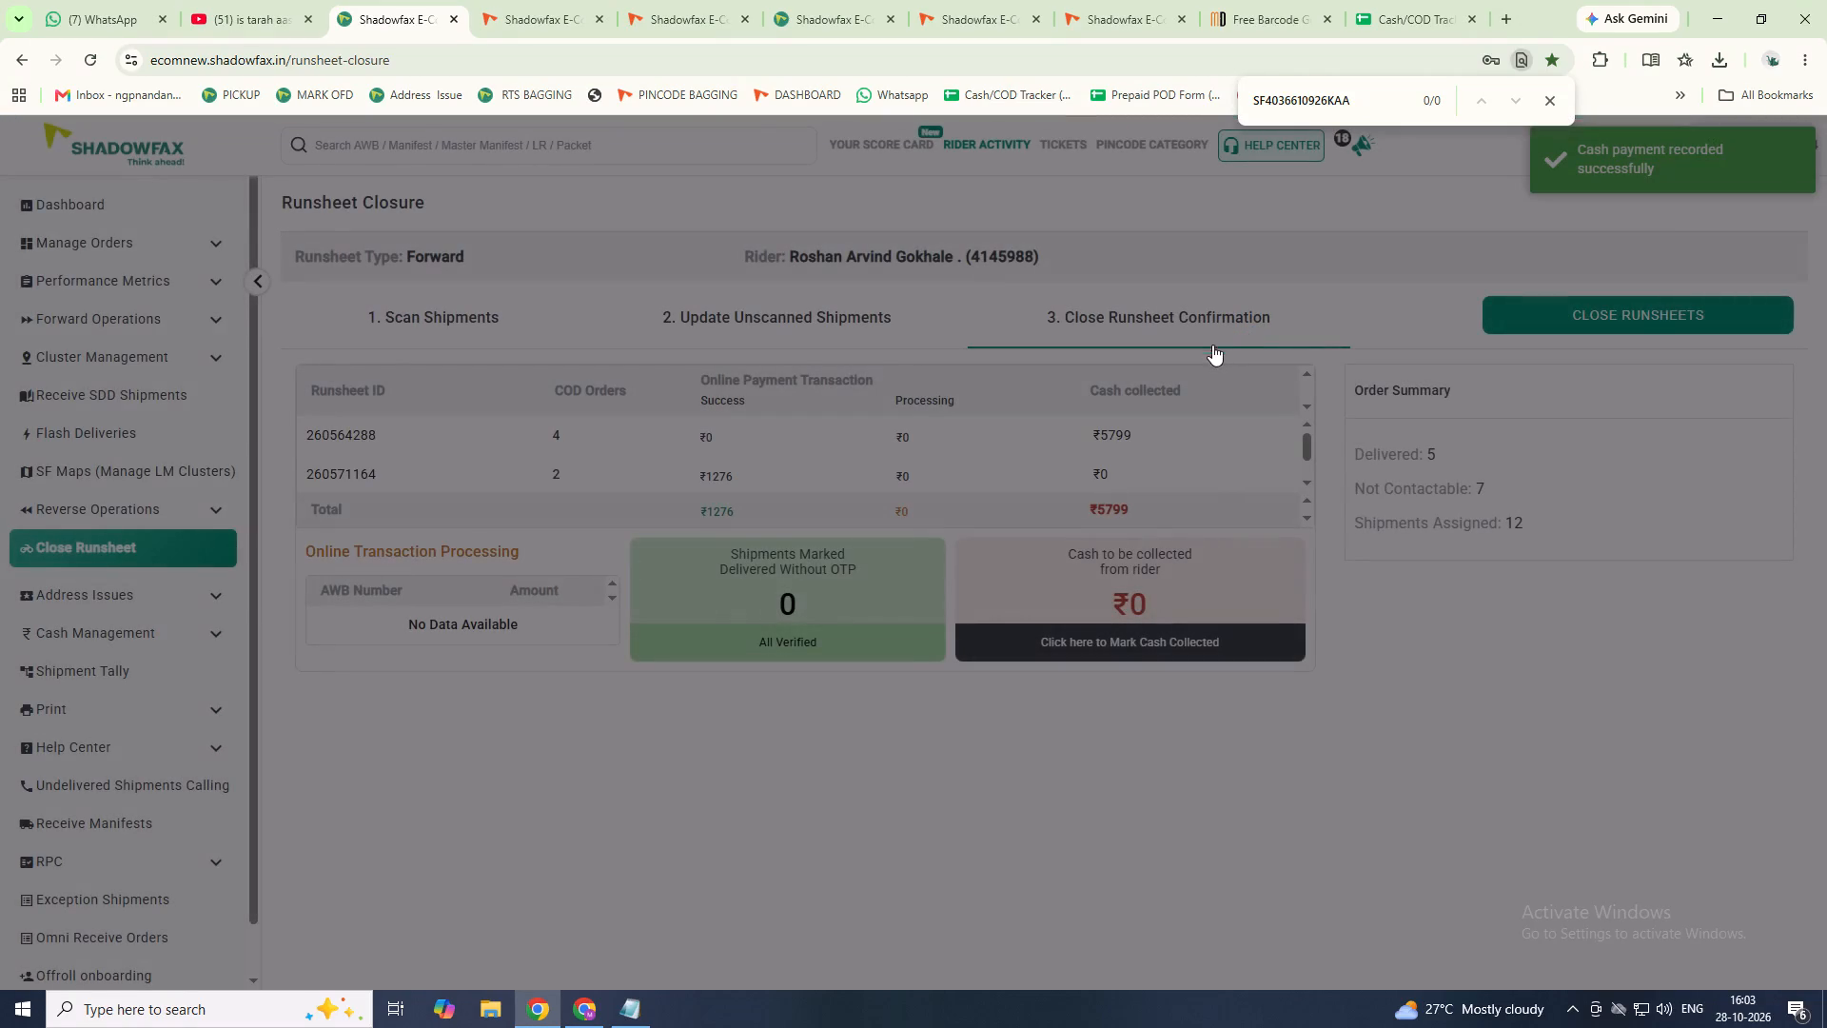
Mark the cash as collected and close rider Roshan's runsheets.
left_click(1121, 635)
left_click(1607, 310)
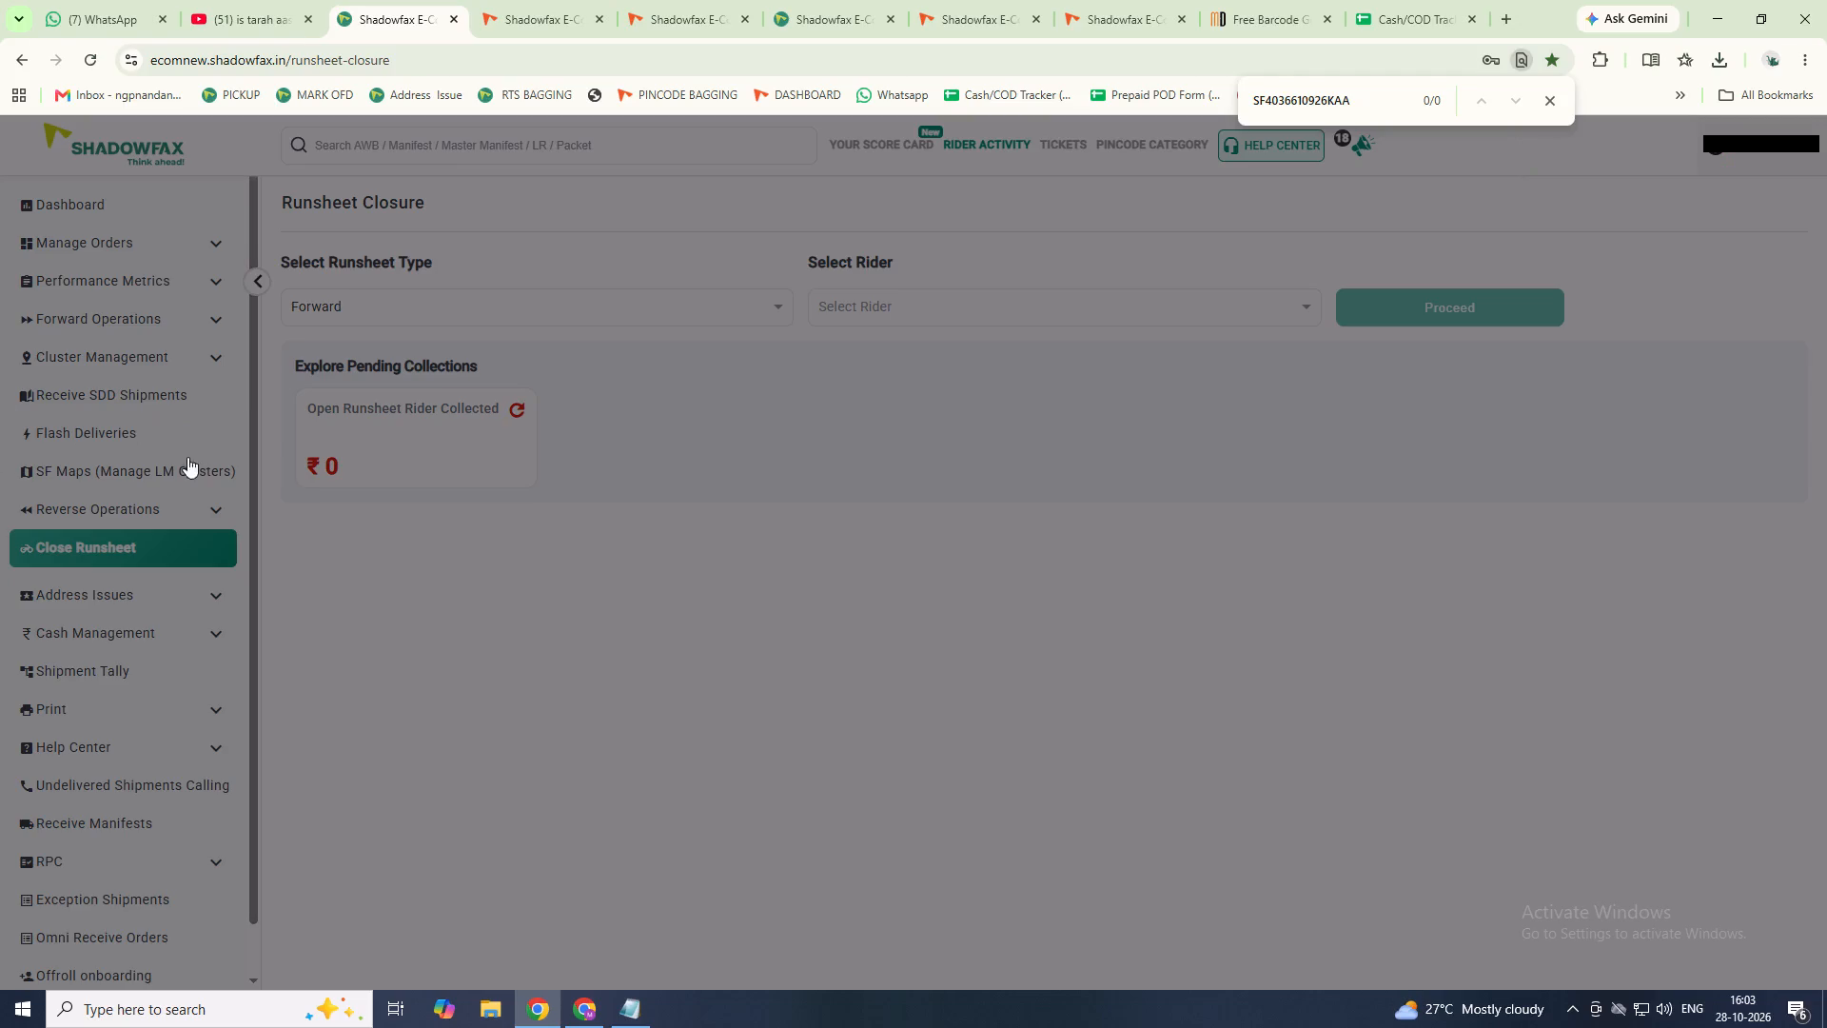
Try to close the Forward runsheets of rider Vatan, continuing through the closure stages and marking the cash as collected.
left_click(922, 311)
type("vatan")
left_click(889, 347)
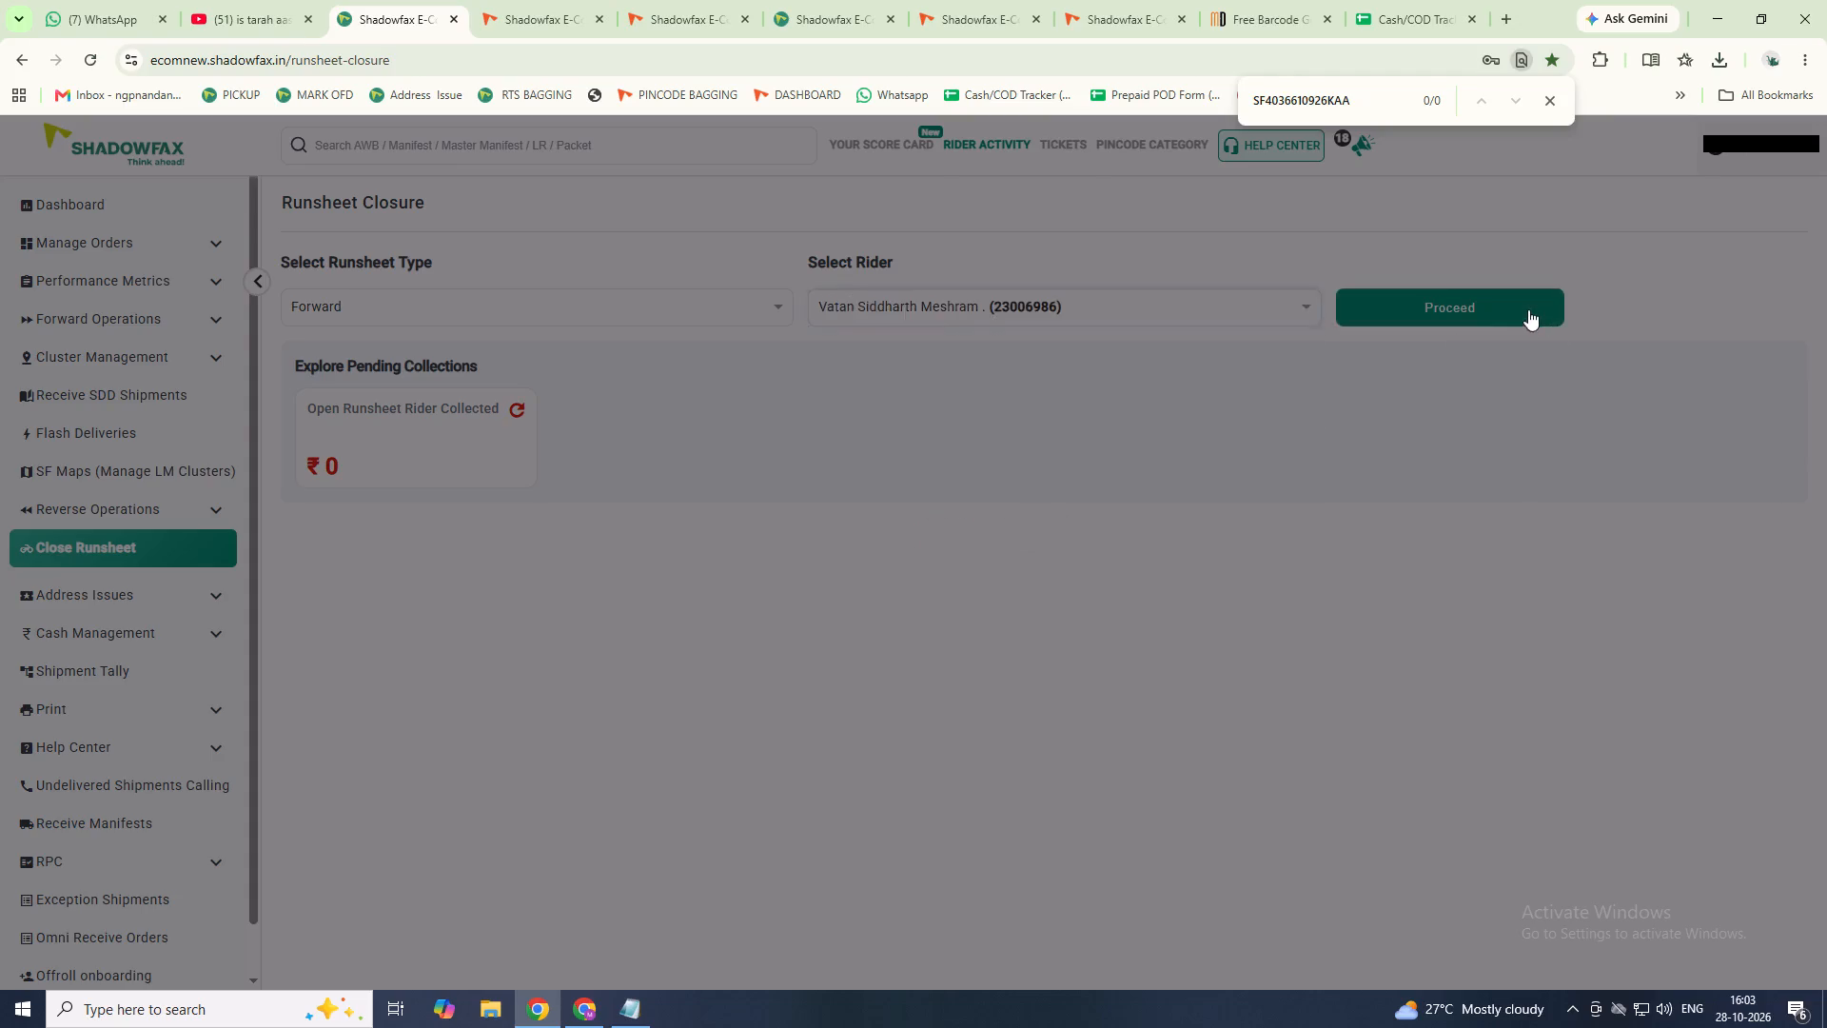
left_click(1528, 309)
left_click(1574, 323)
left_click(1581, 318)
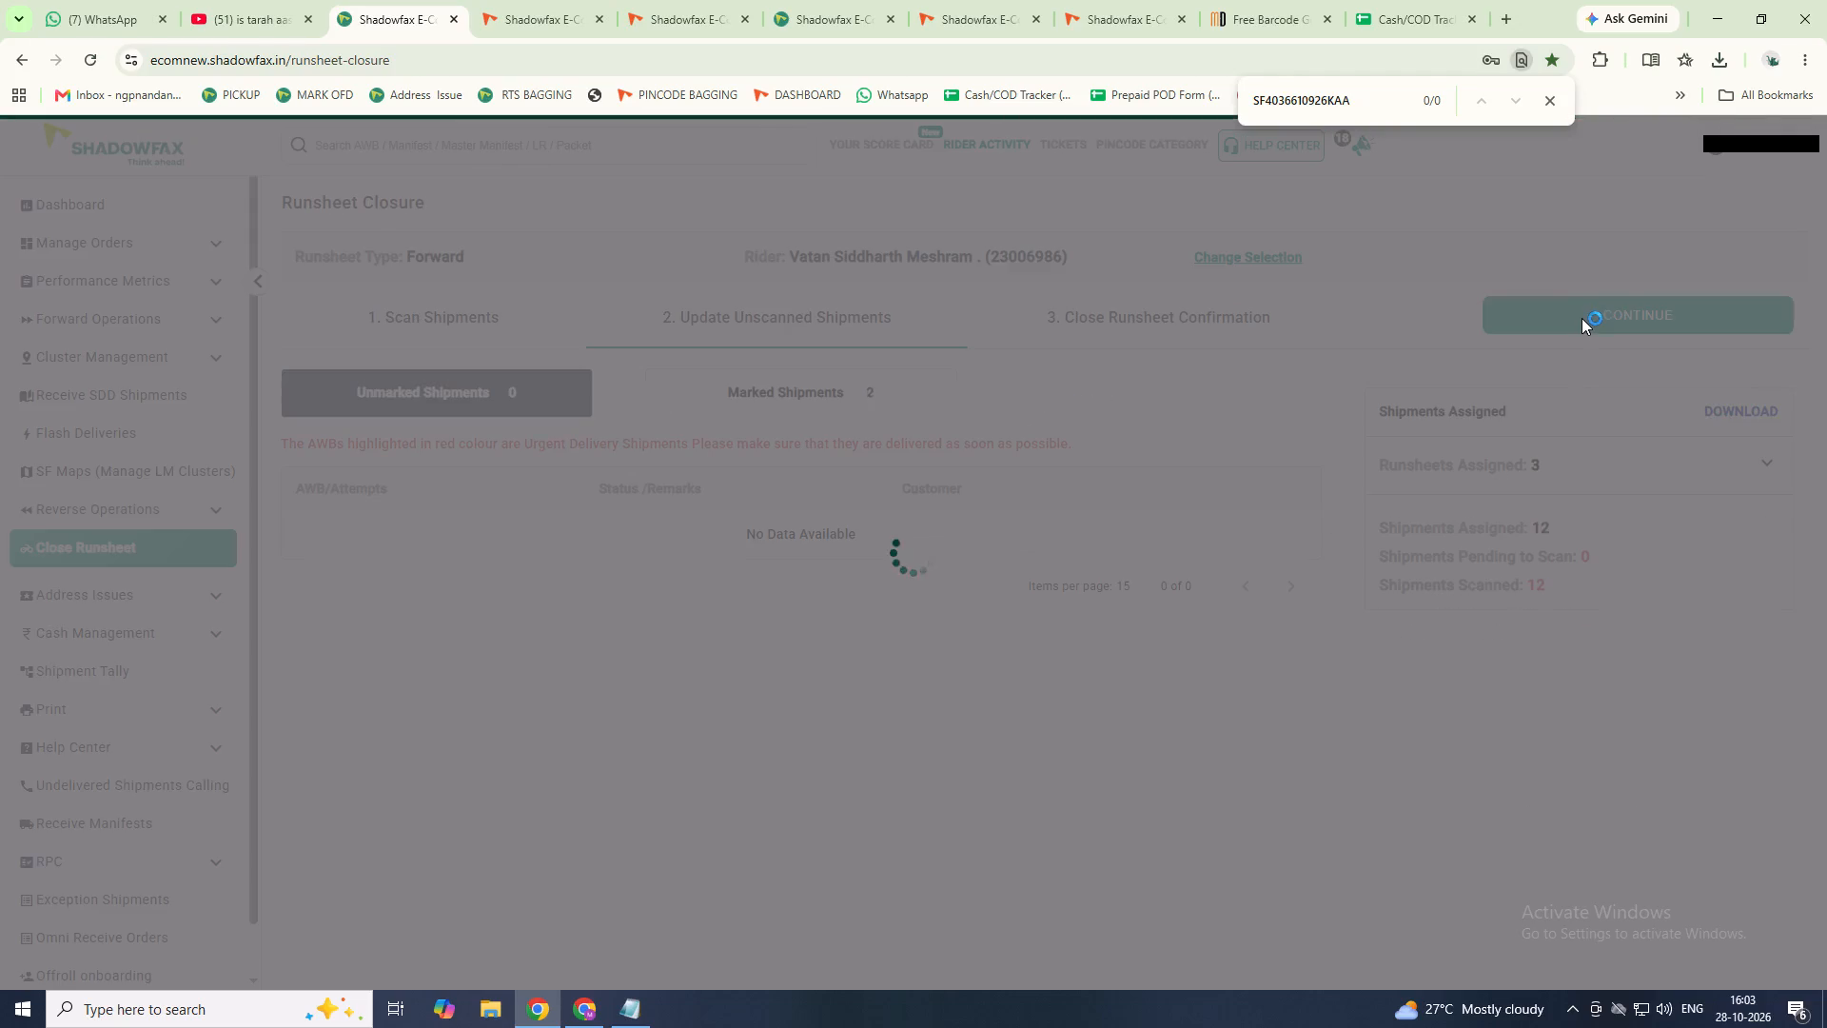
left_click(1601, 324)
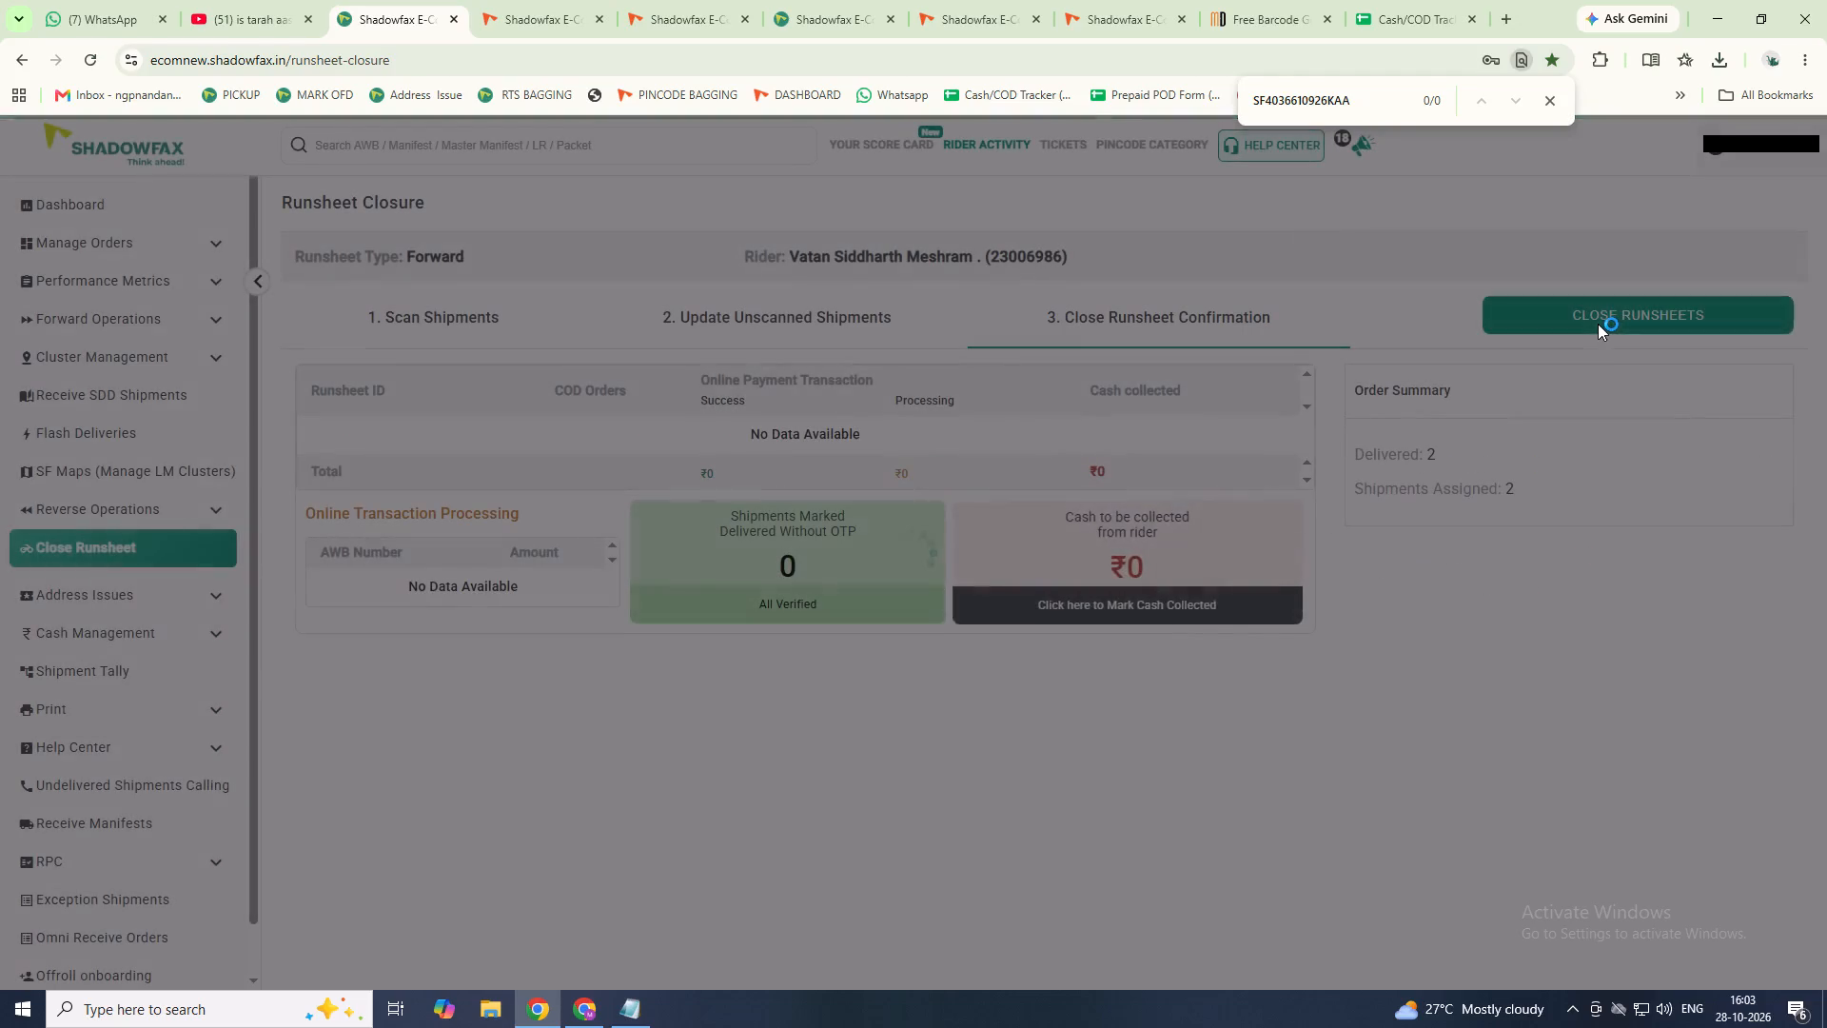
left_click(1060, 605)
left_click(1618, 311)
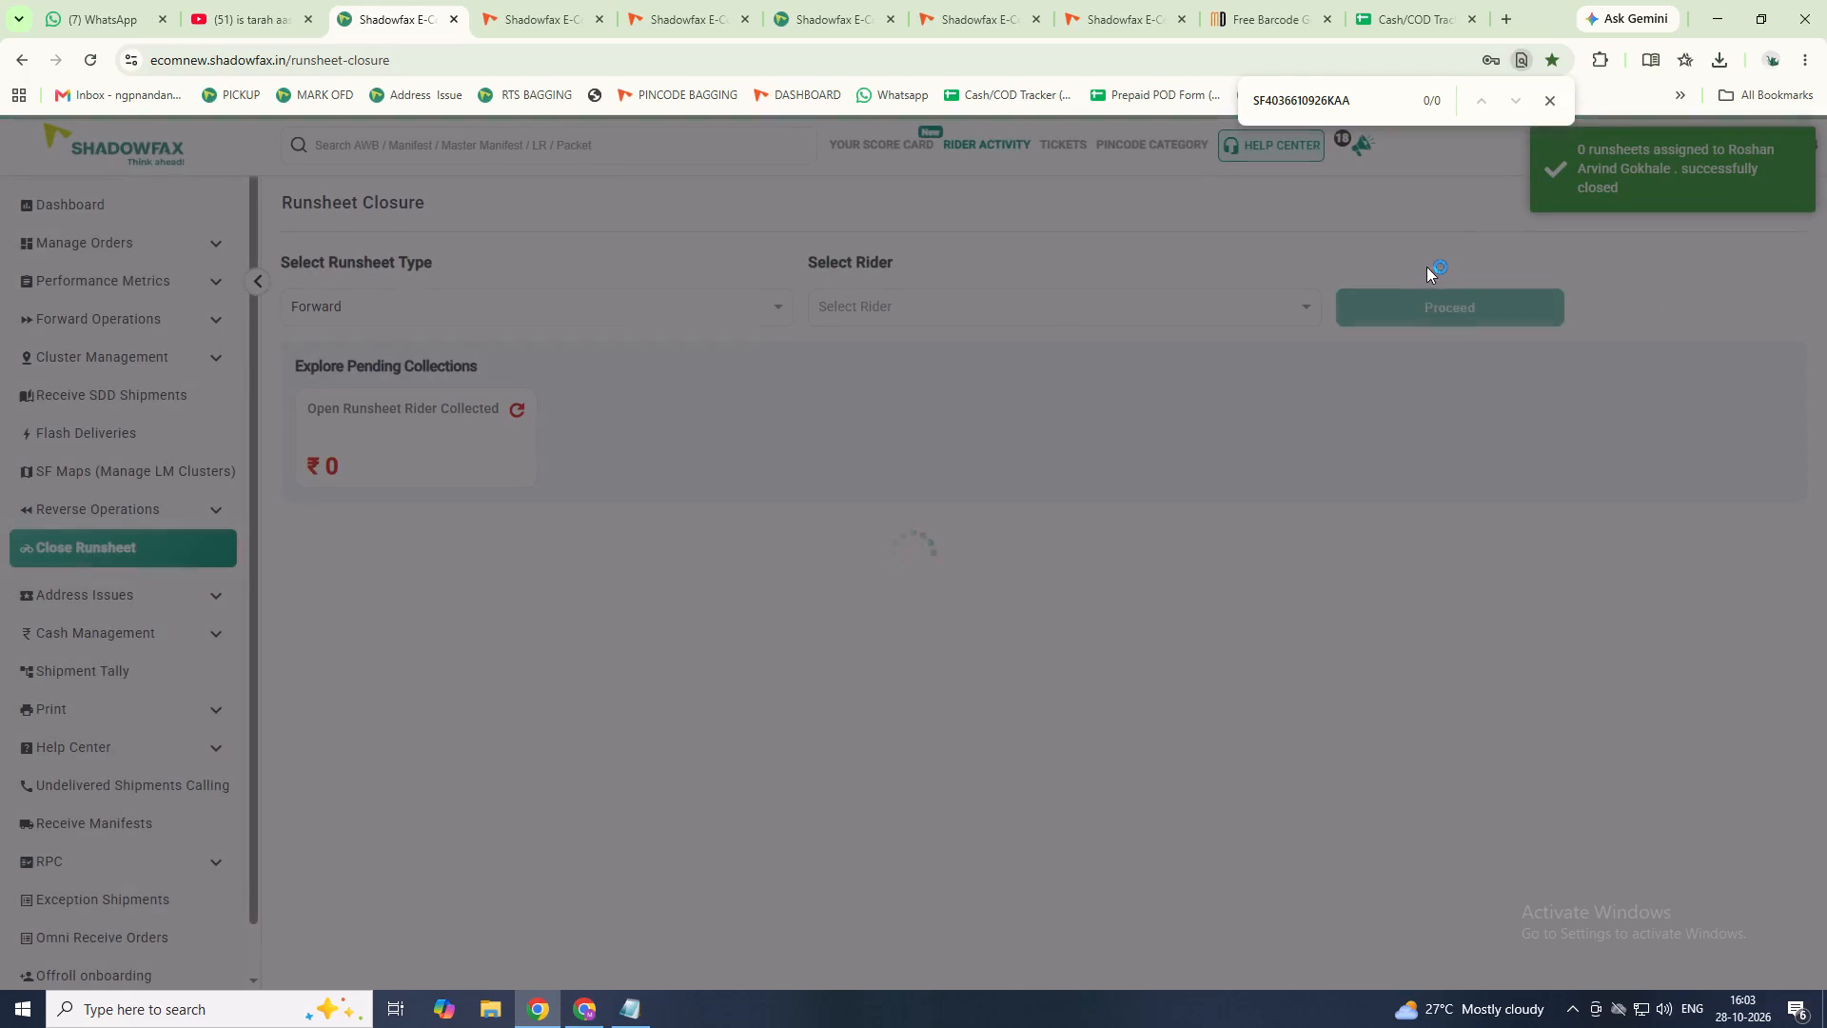
Select rider Vatan for Forward runsheet closure again, continue to confirmation, mark the cash as collected and close the runsheets.
left_click(978, 325)
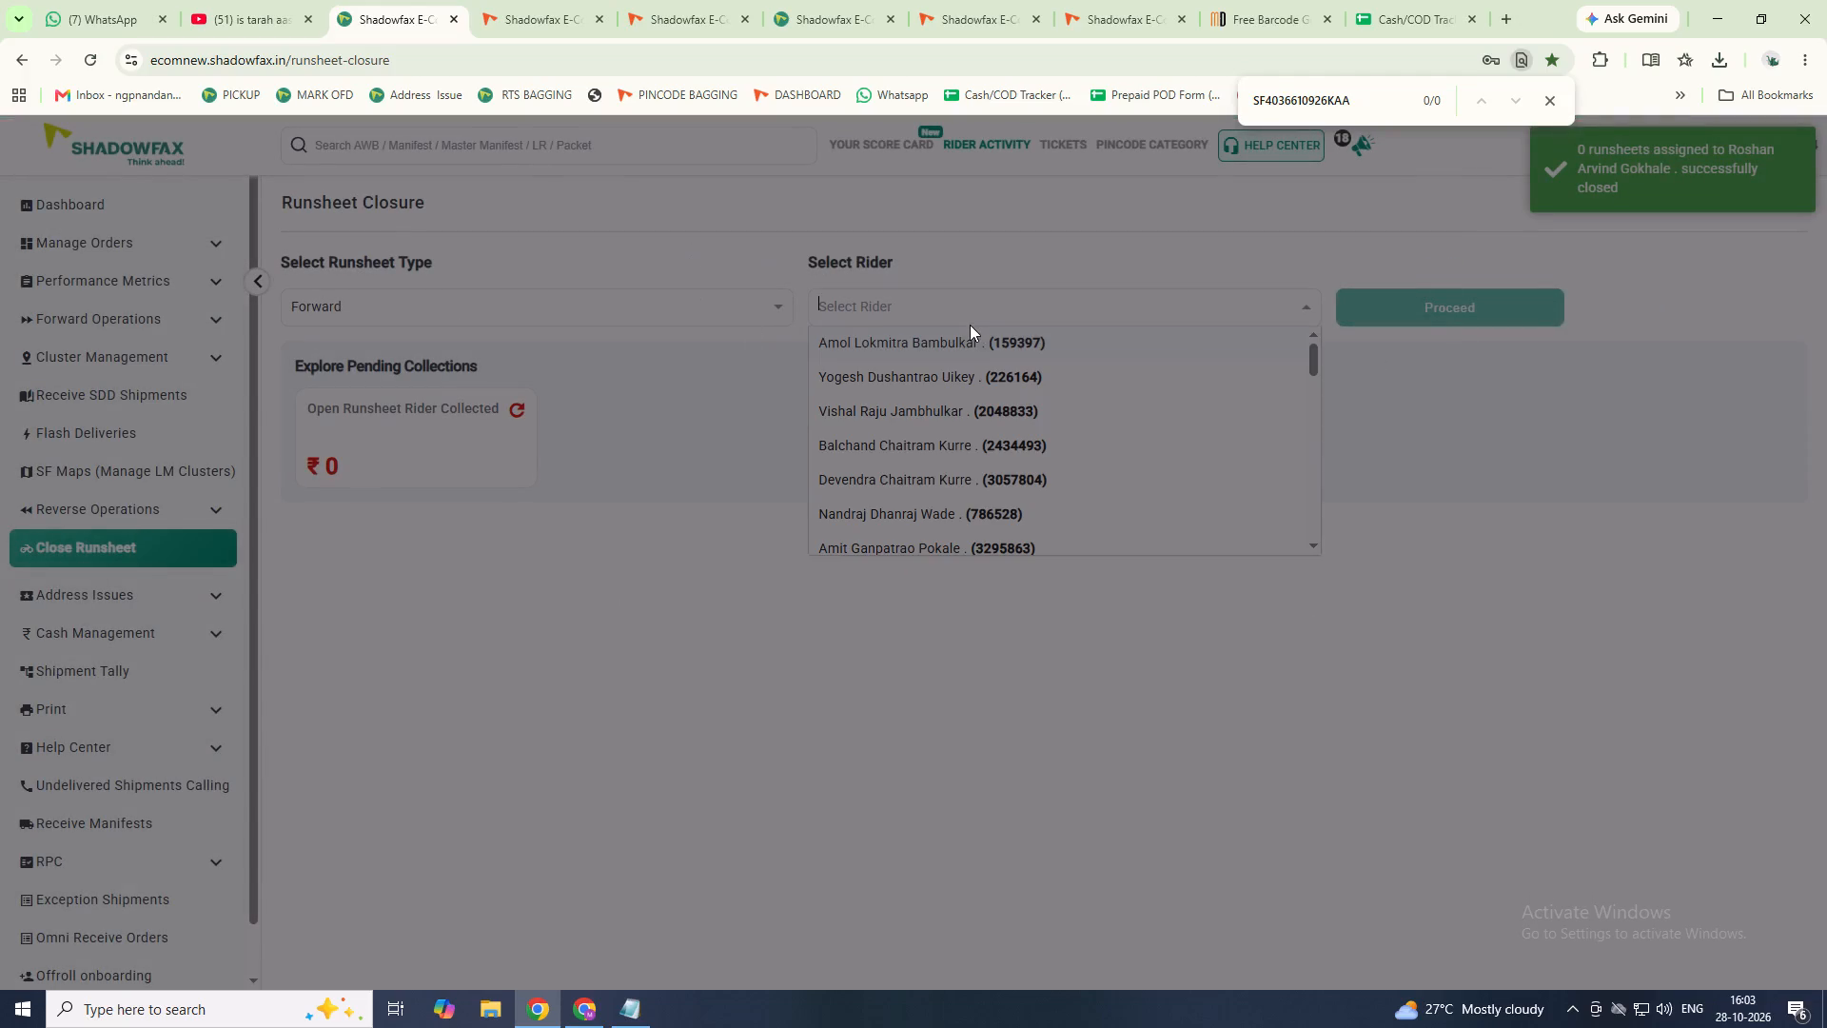
type("vatan")
key("Return")
key("Tab")
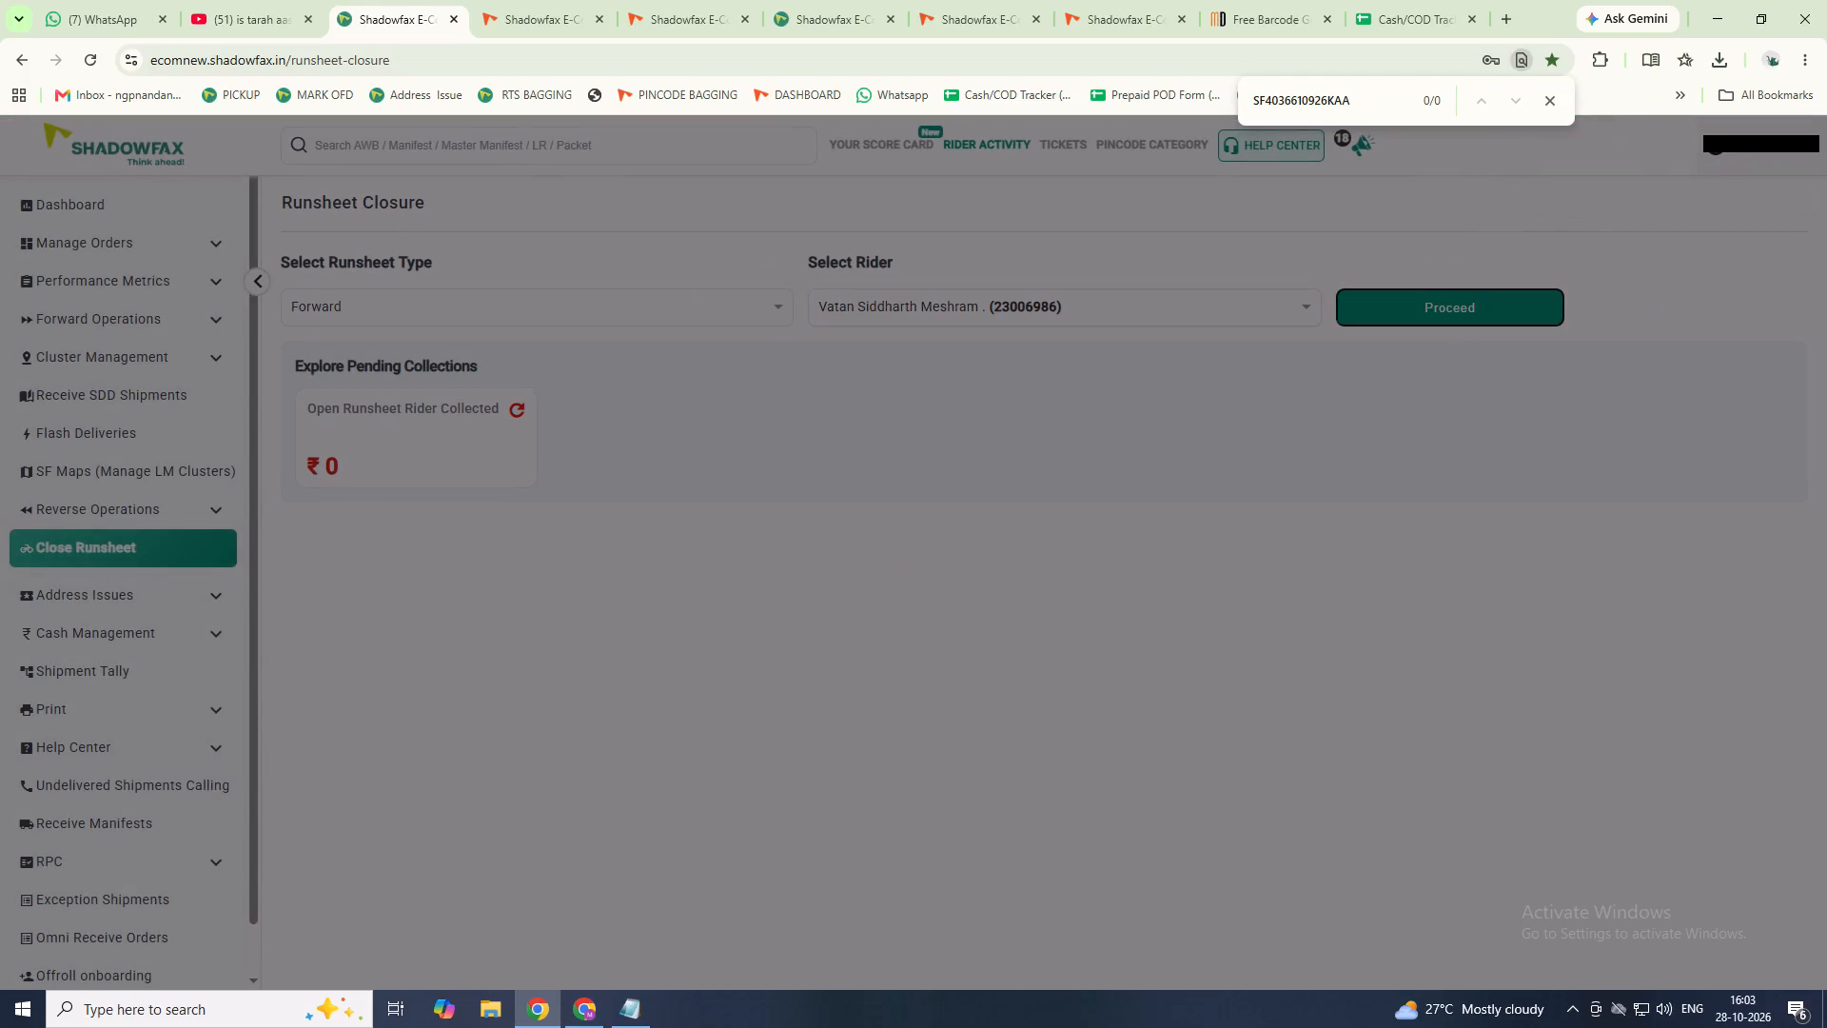
key("Tab")
left_click(1404, 316)
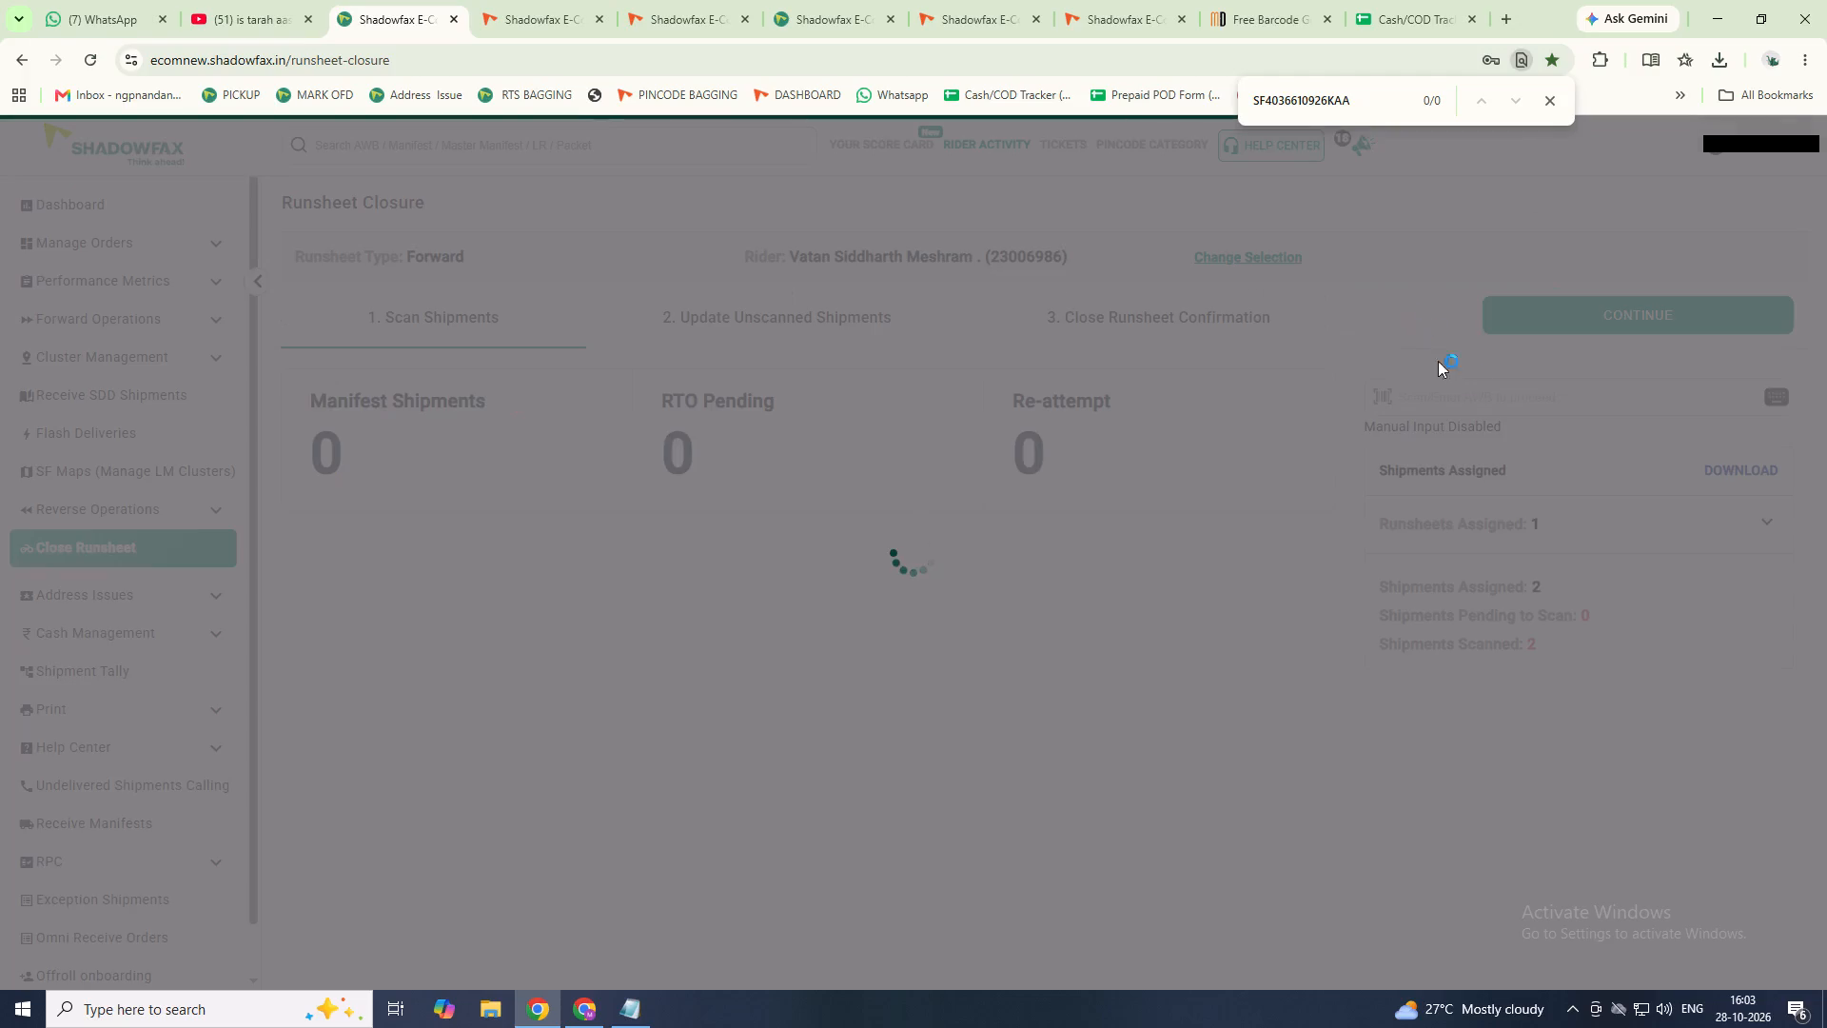
left_click(1598, 322)
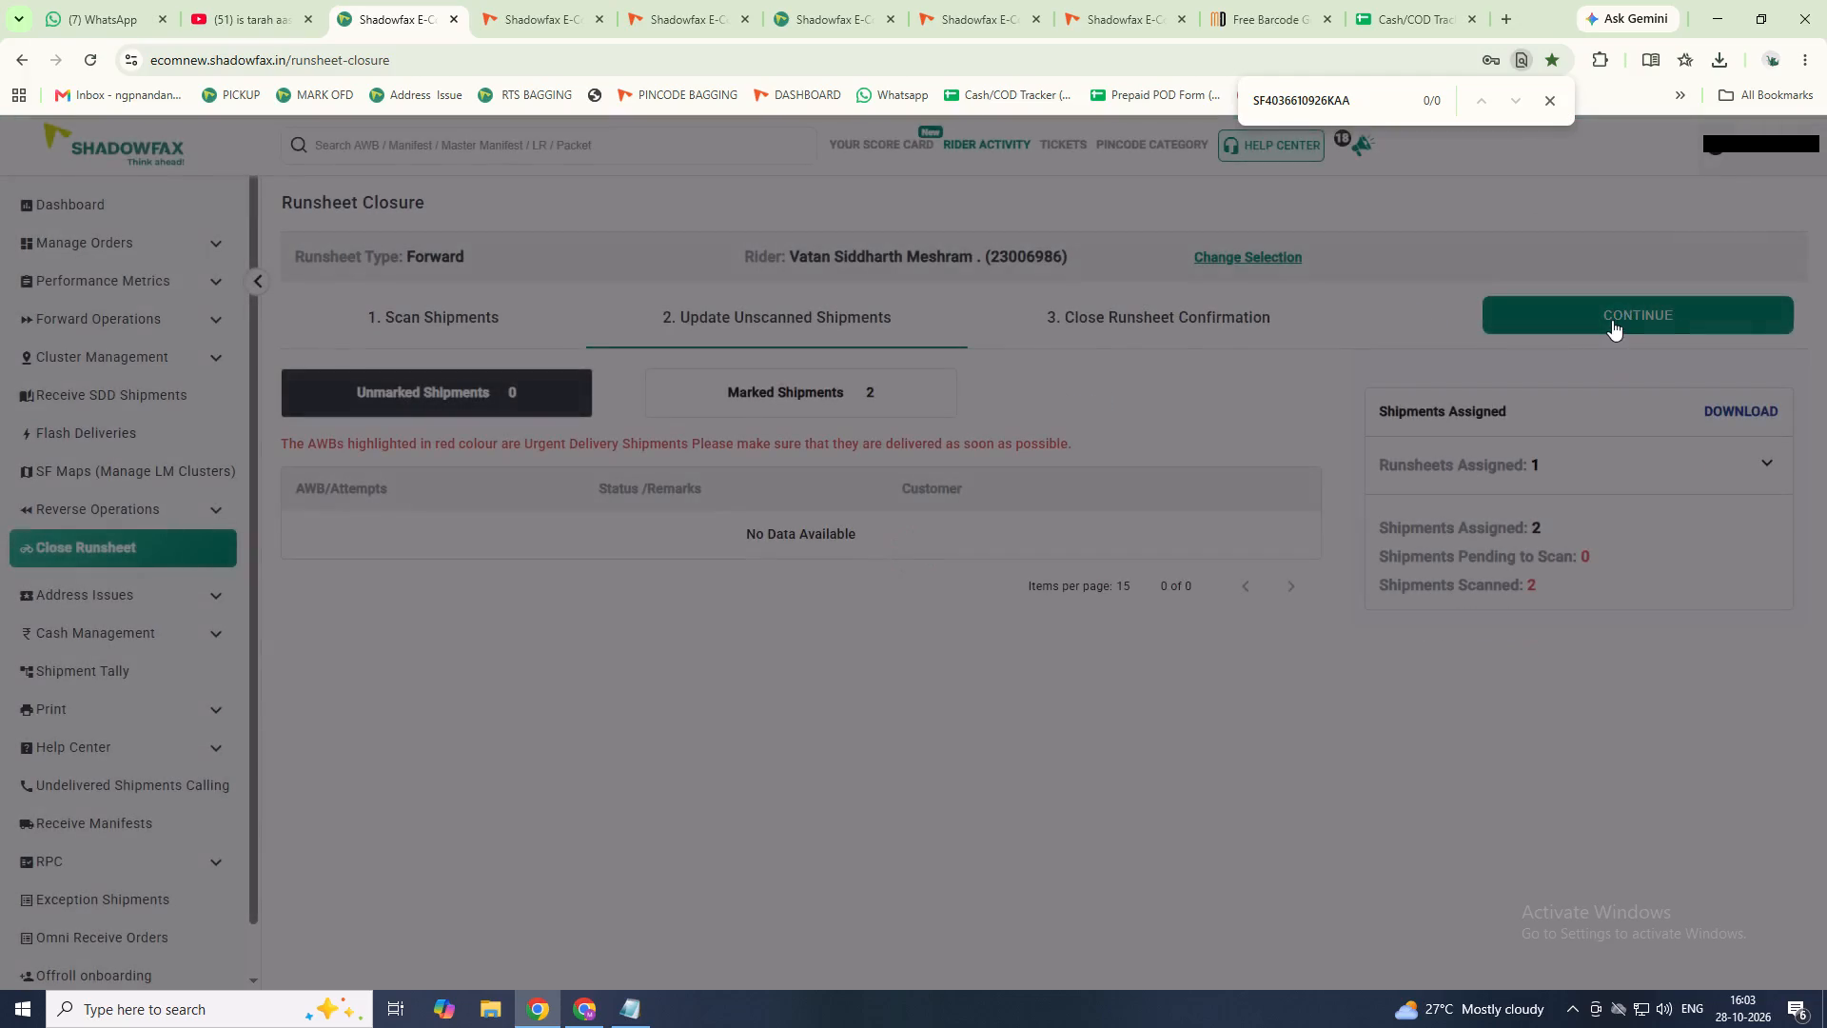
left_click(1613, 321)
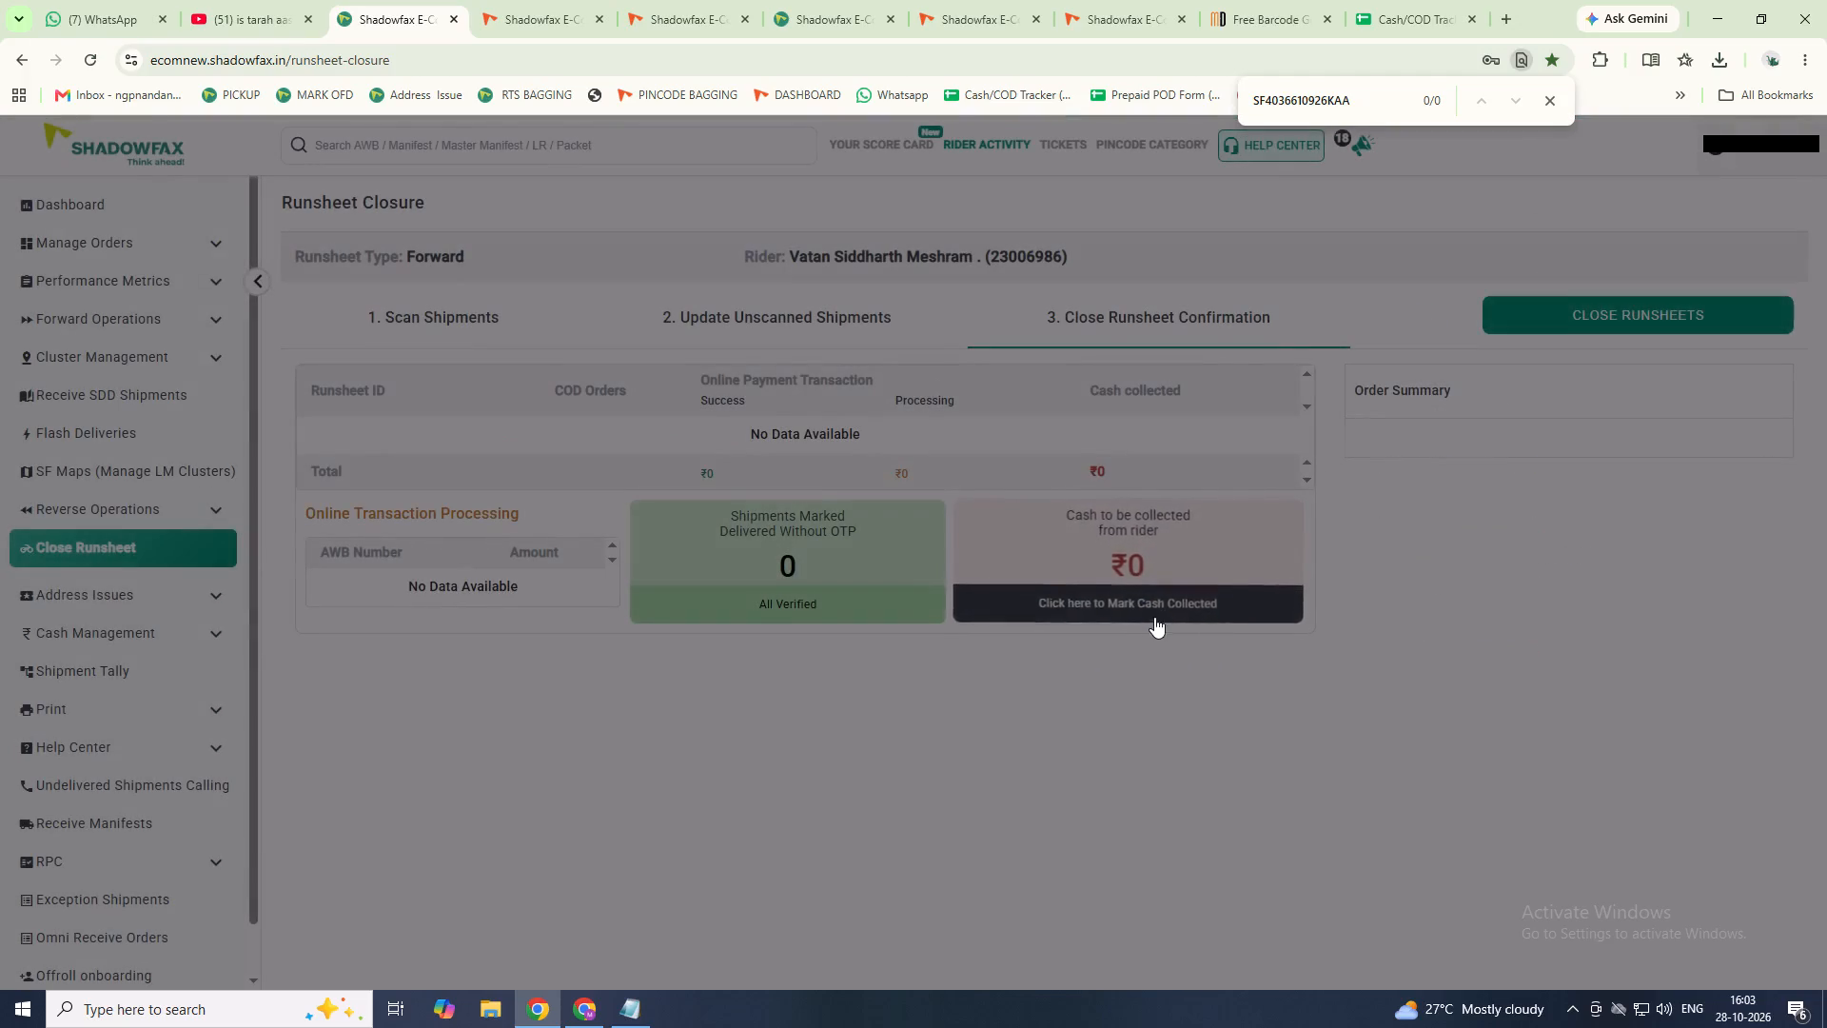
left_click(1159, 614)
left_click(1607, 311)
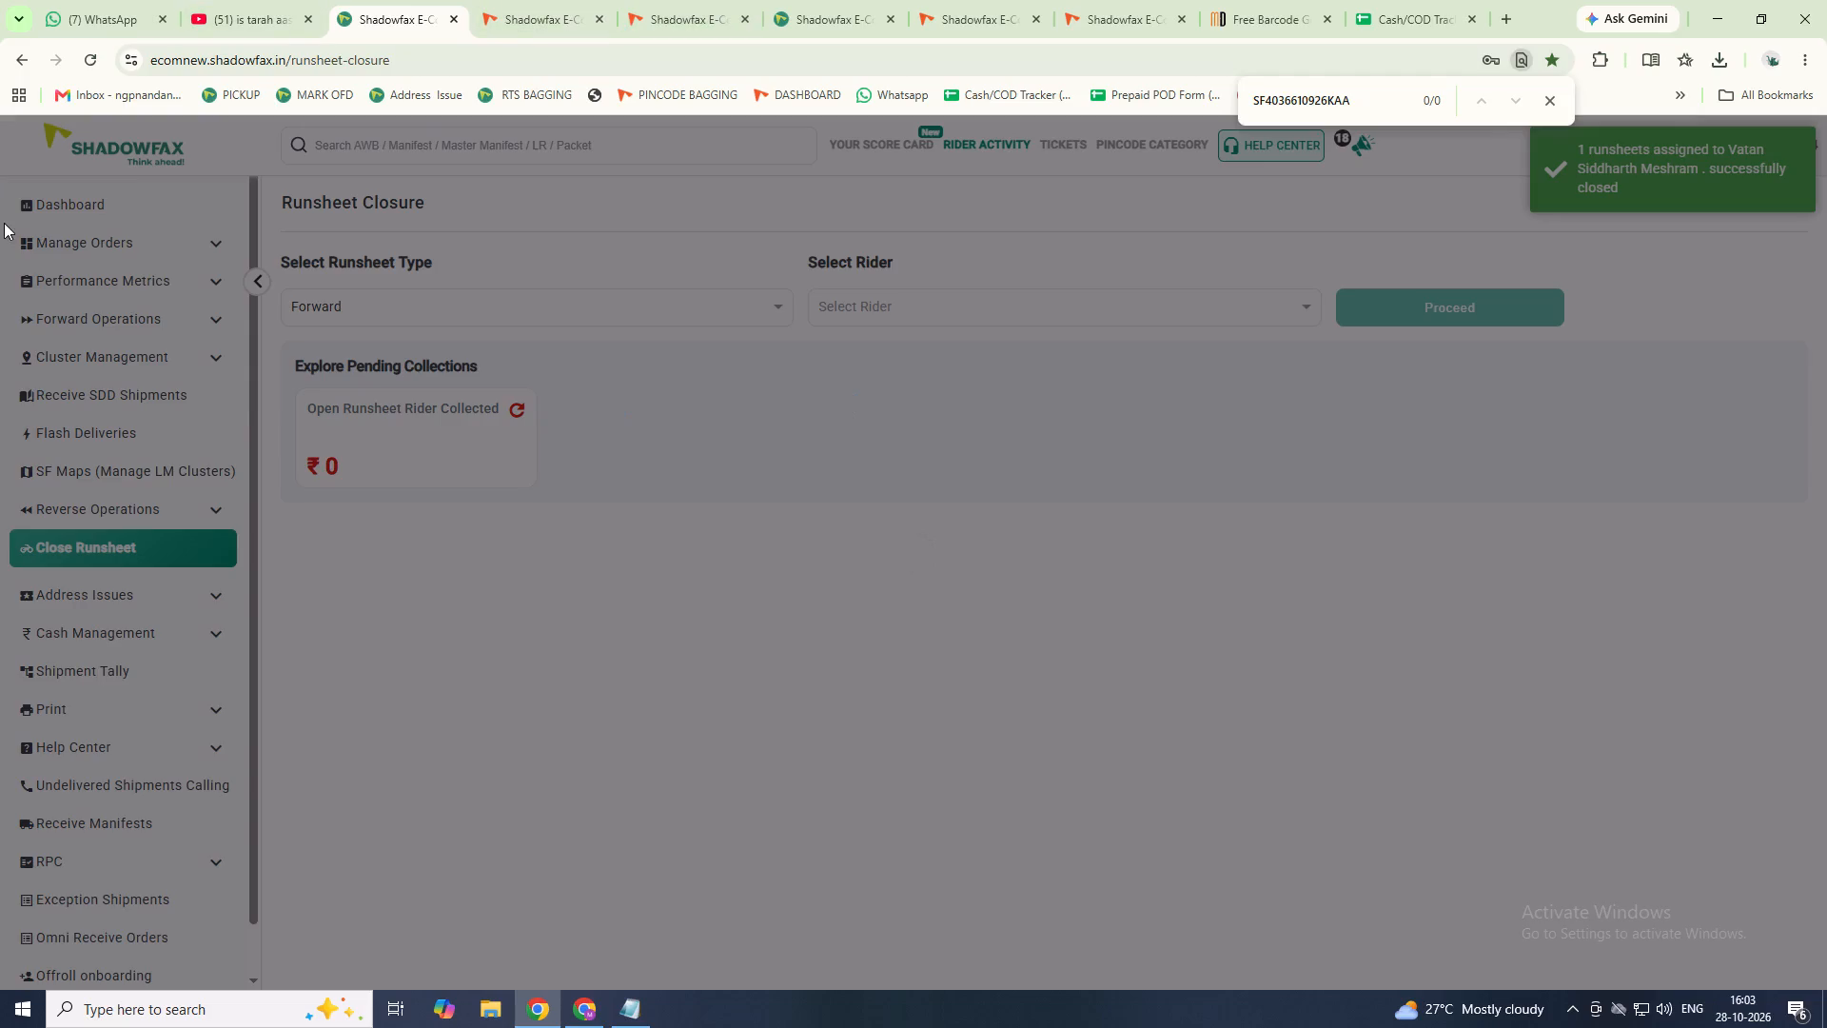
Open the hub dashboard.
left_click(78, 200)
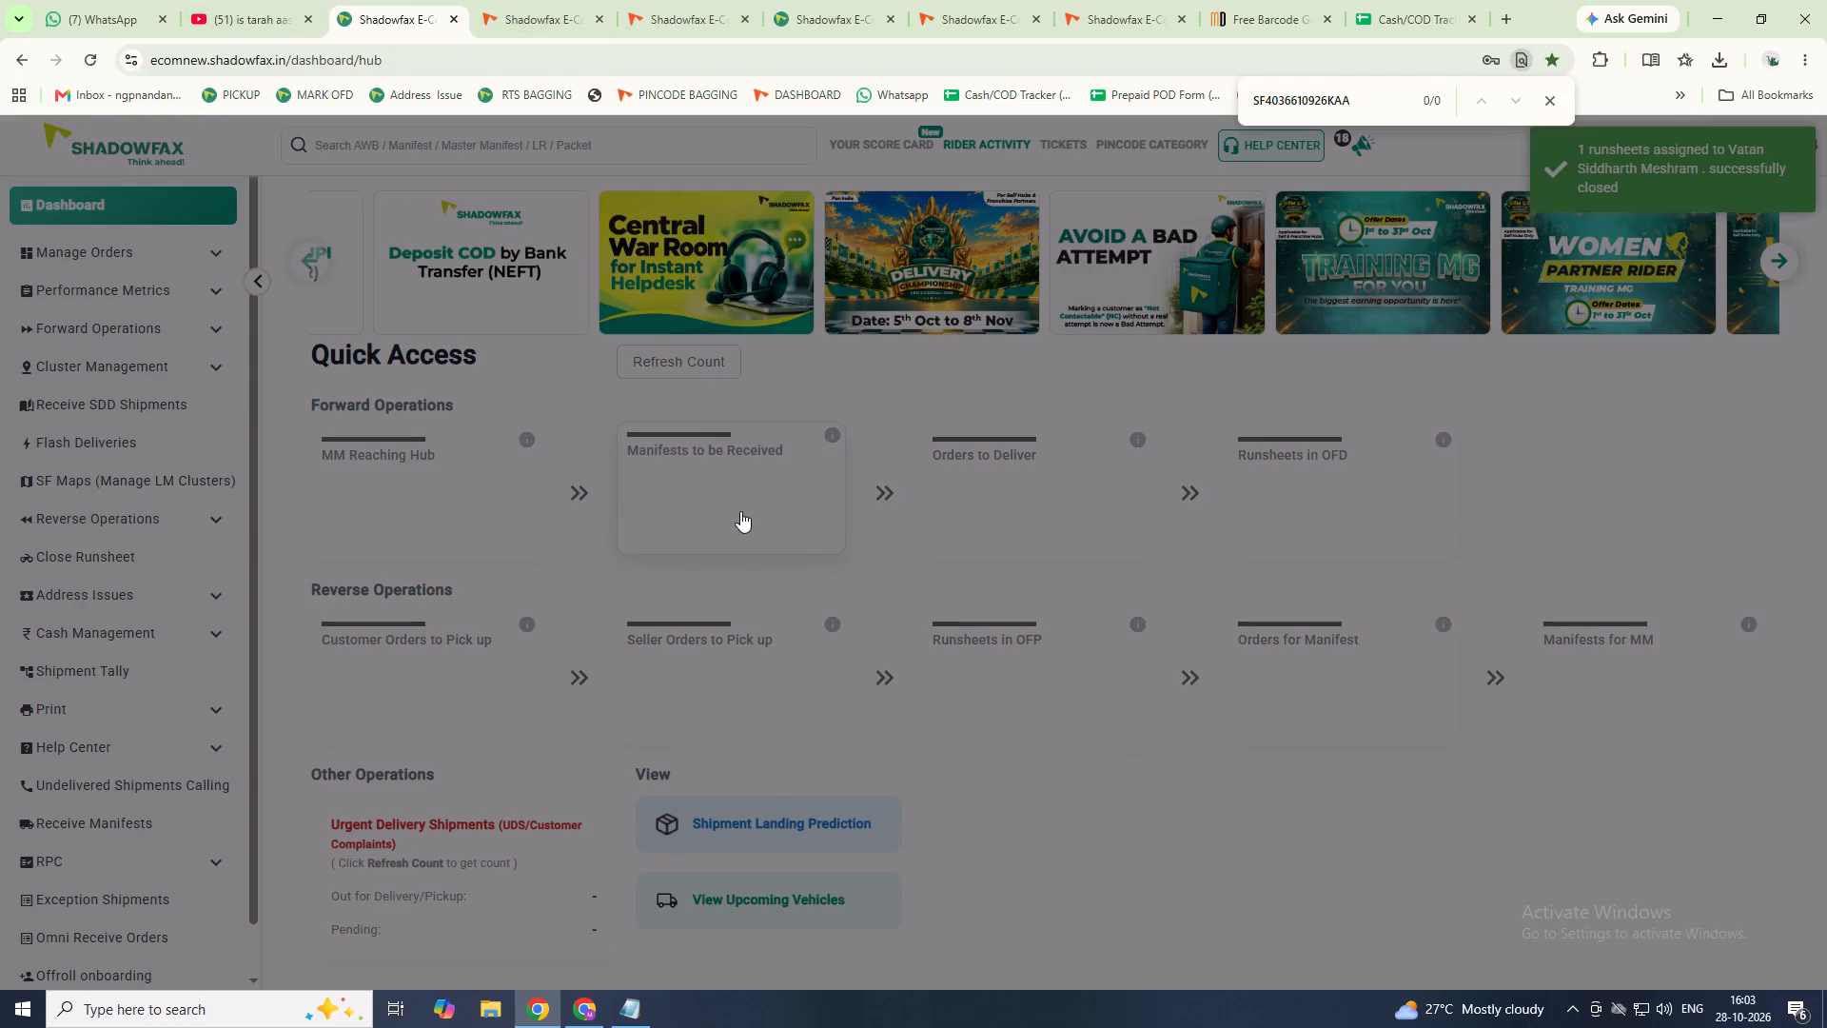
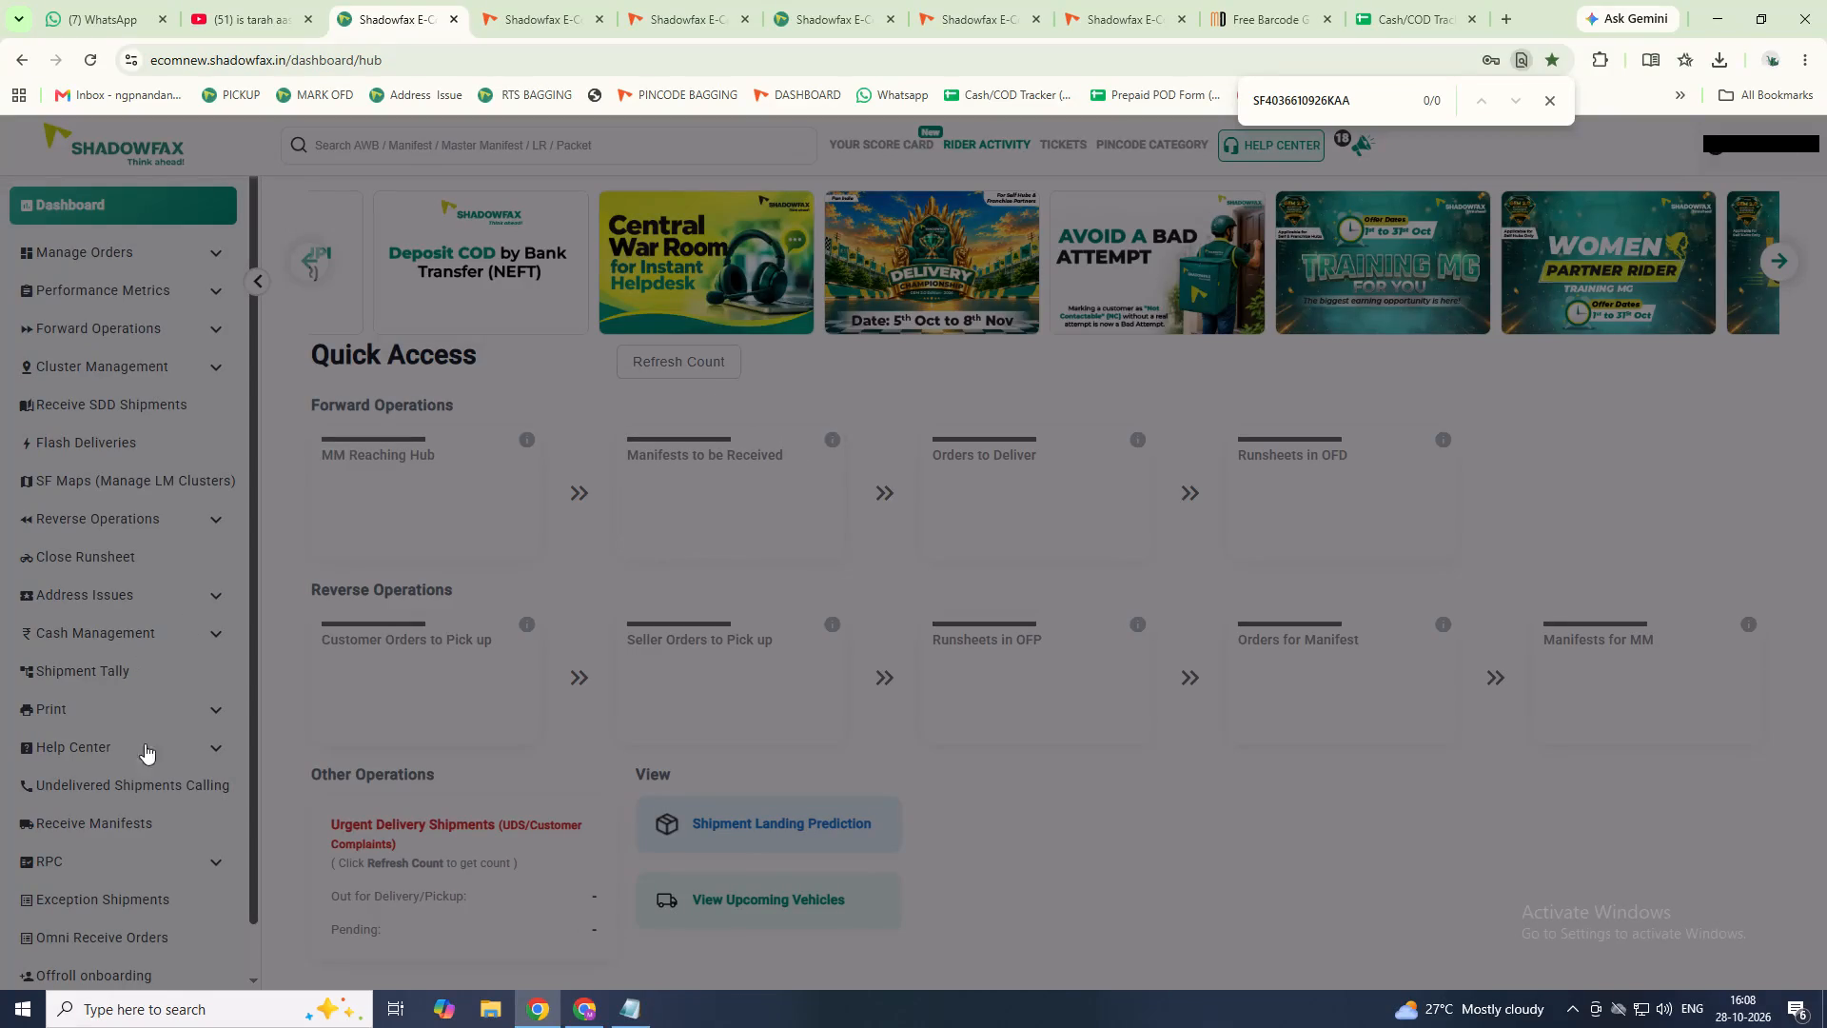
left_click(112, 547)
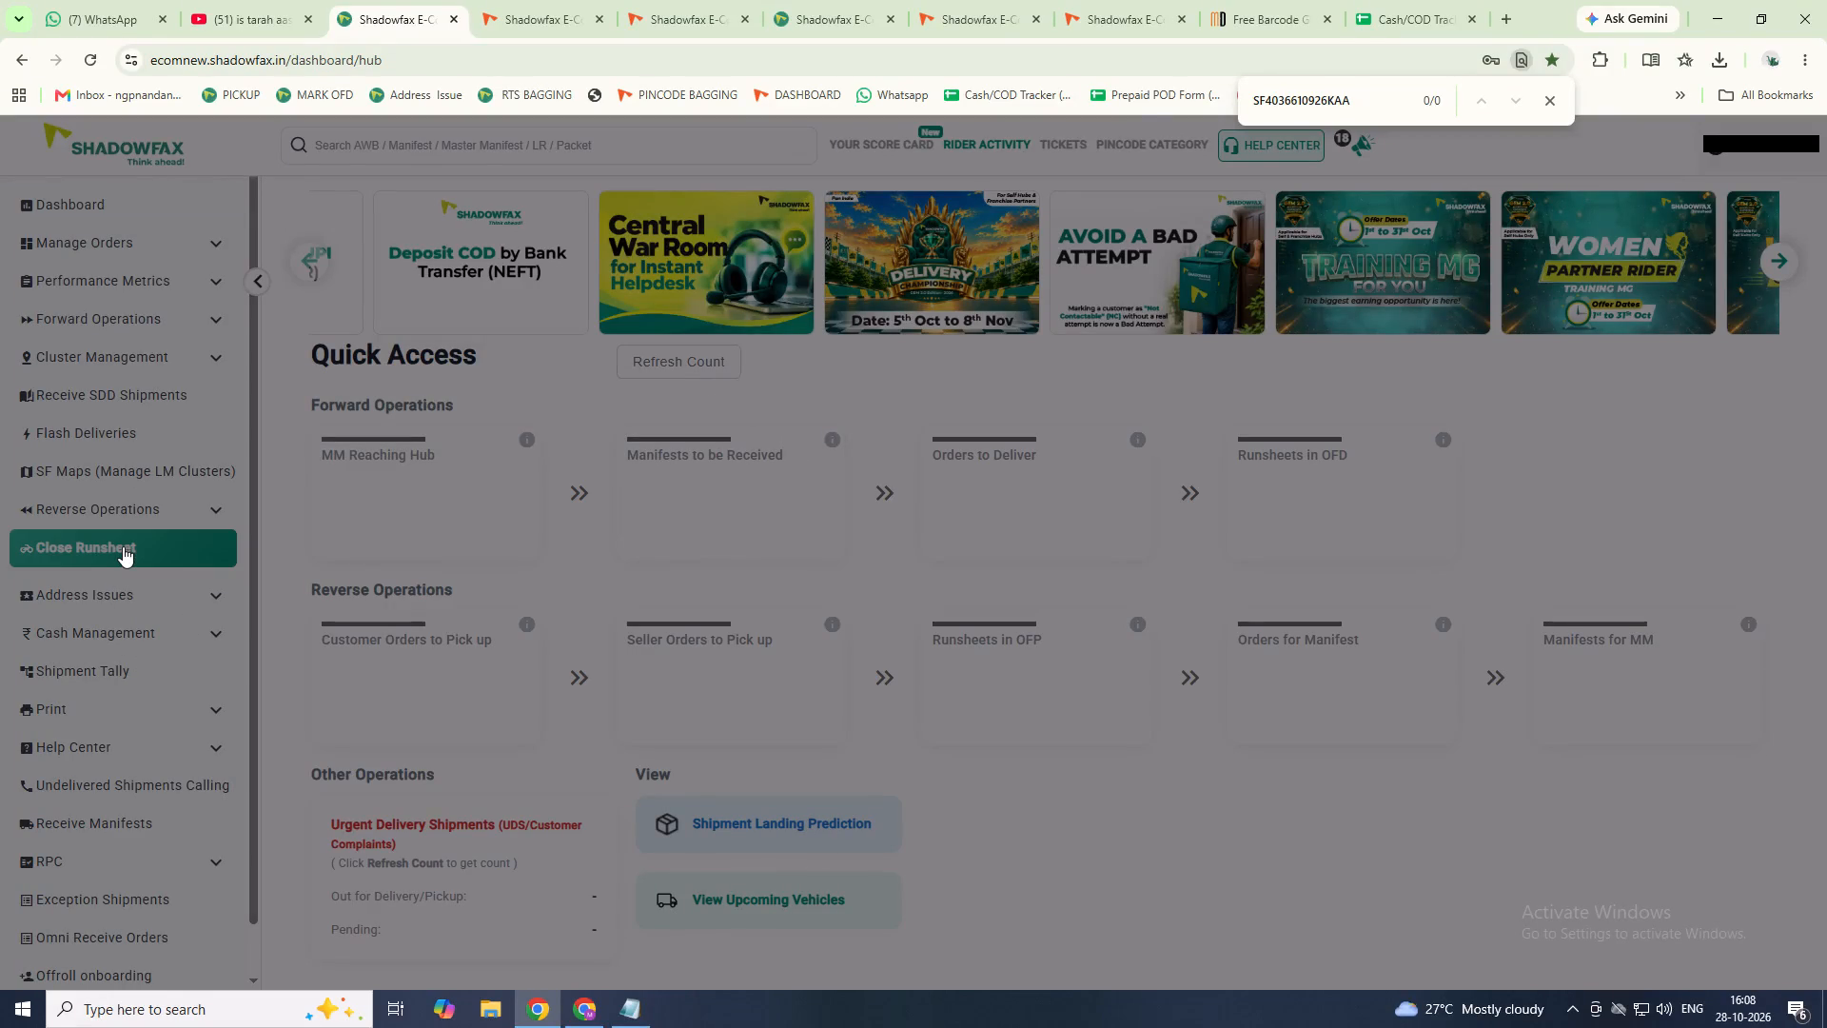
left_click(124, 550)
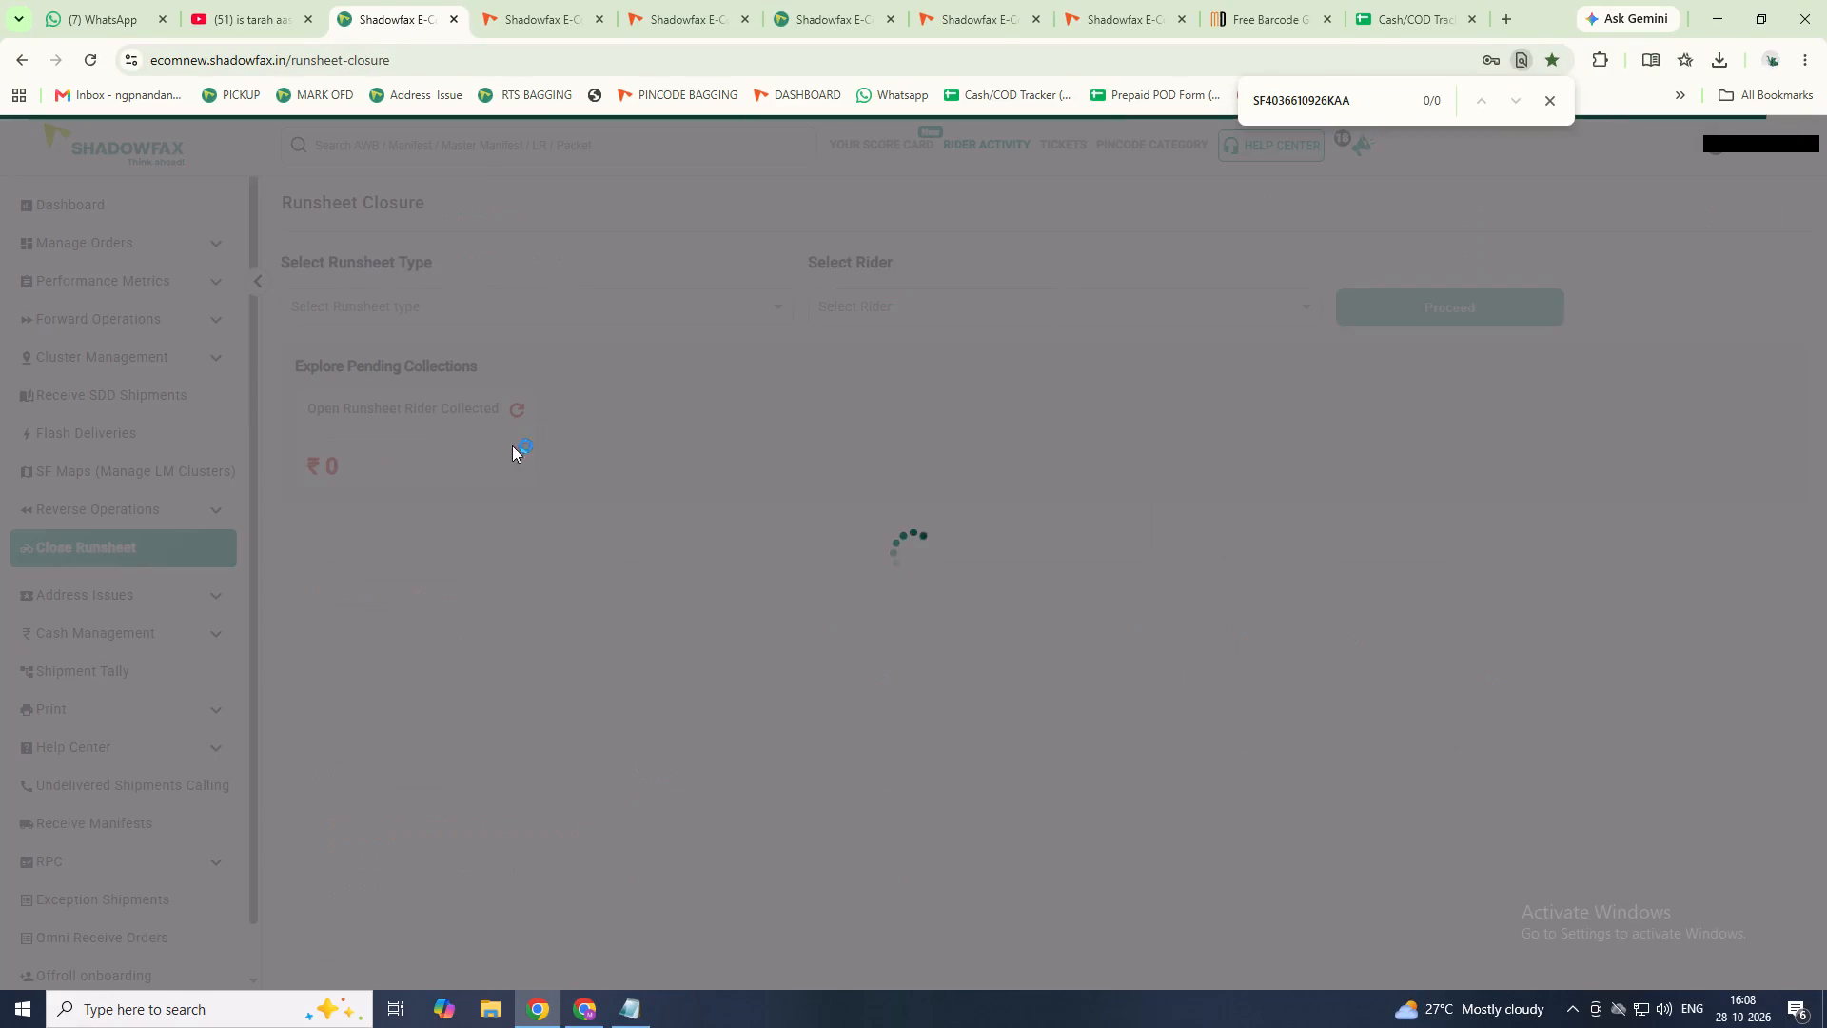
left_click_drag(459, 294, 460, 304)
left_click(458, 344)
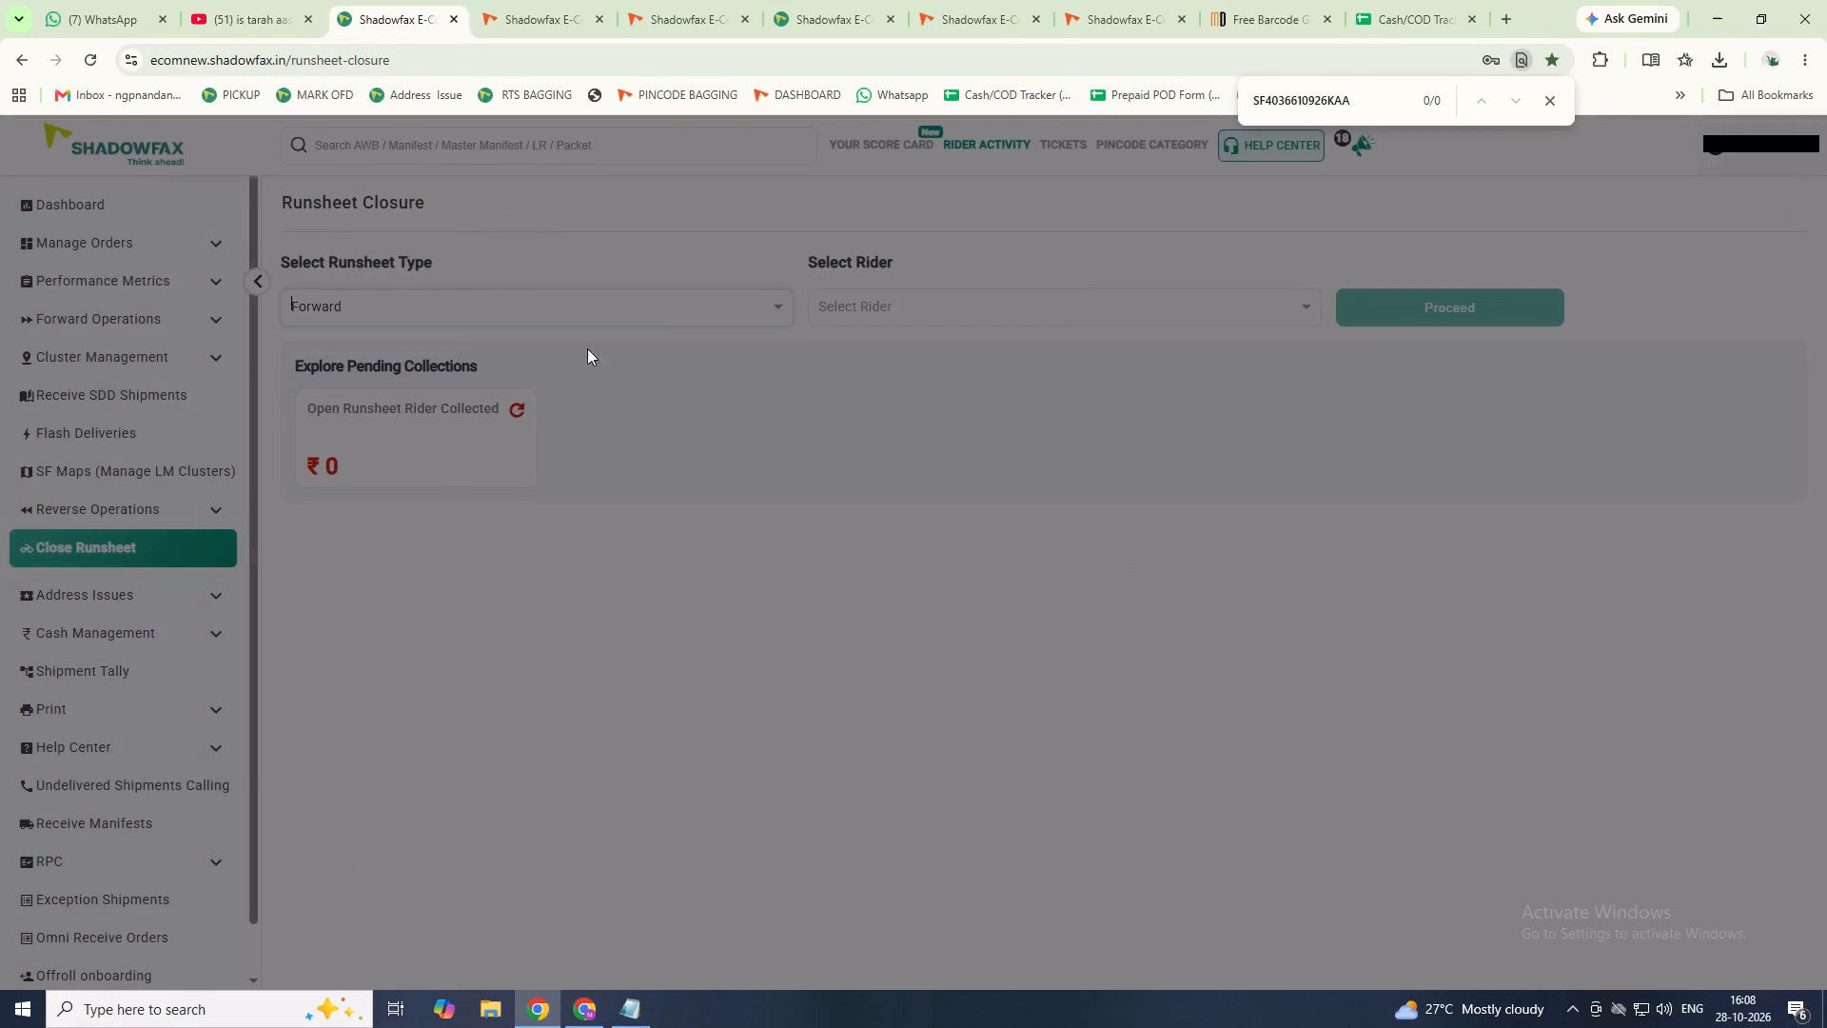
left_click(935, 308)
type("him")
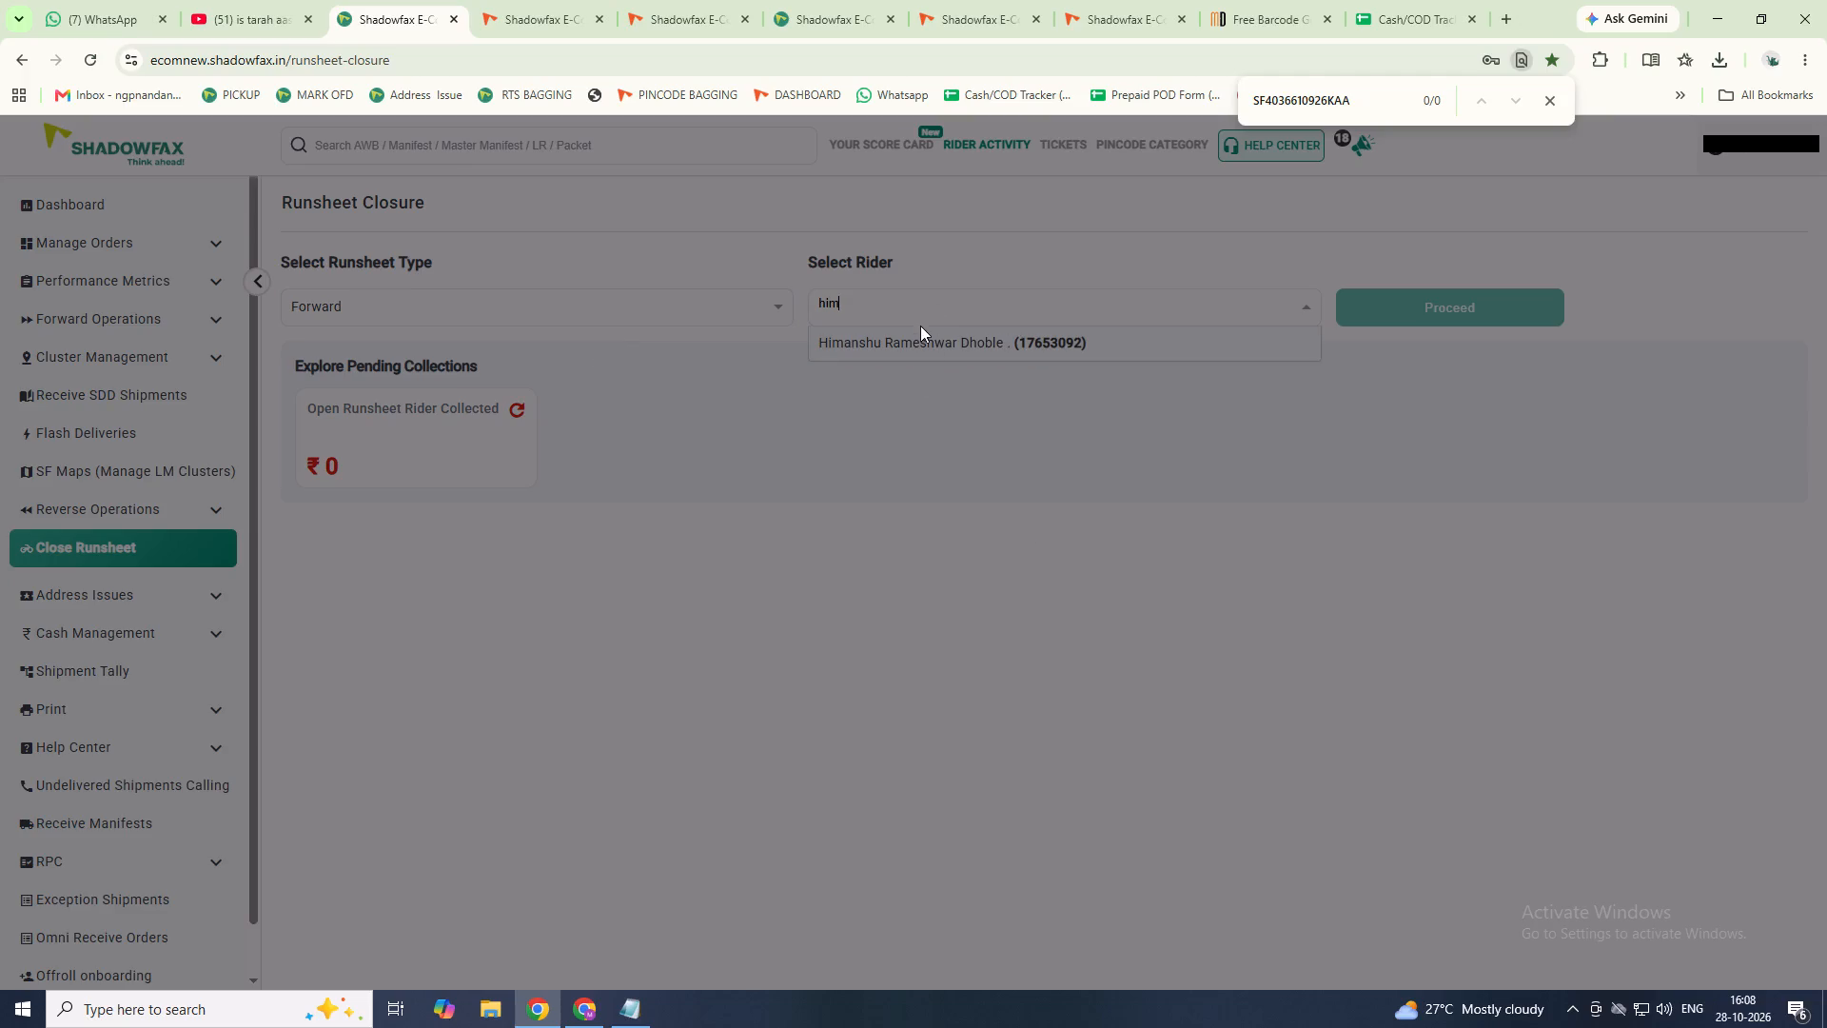
left_click(920, 326)
left_click(921, 334)
left_click(1535, 309)
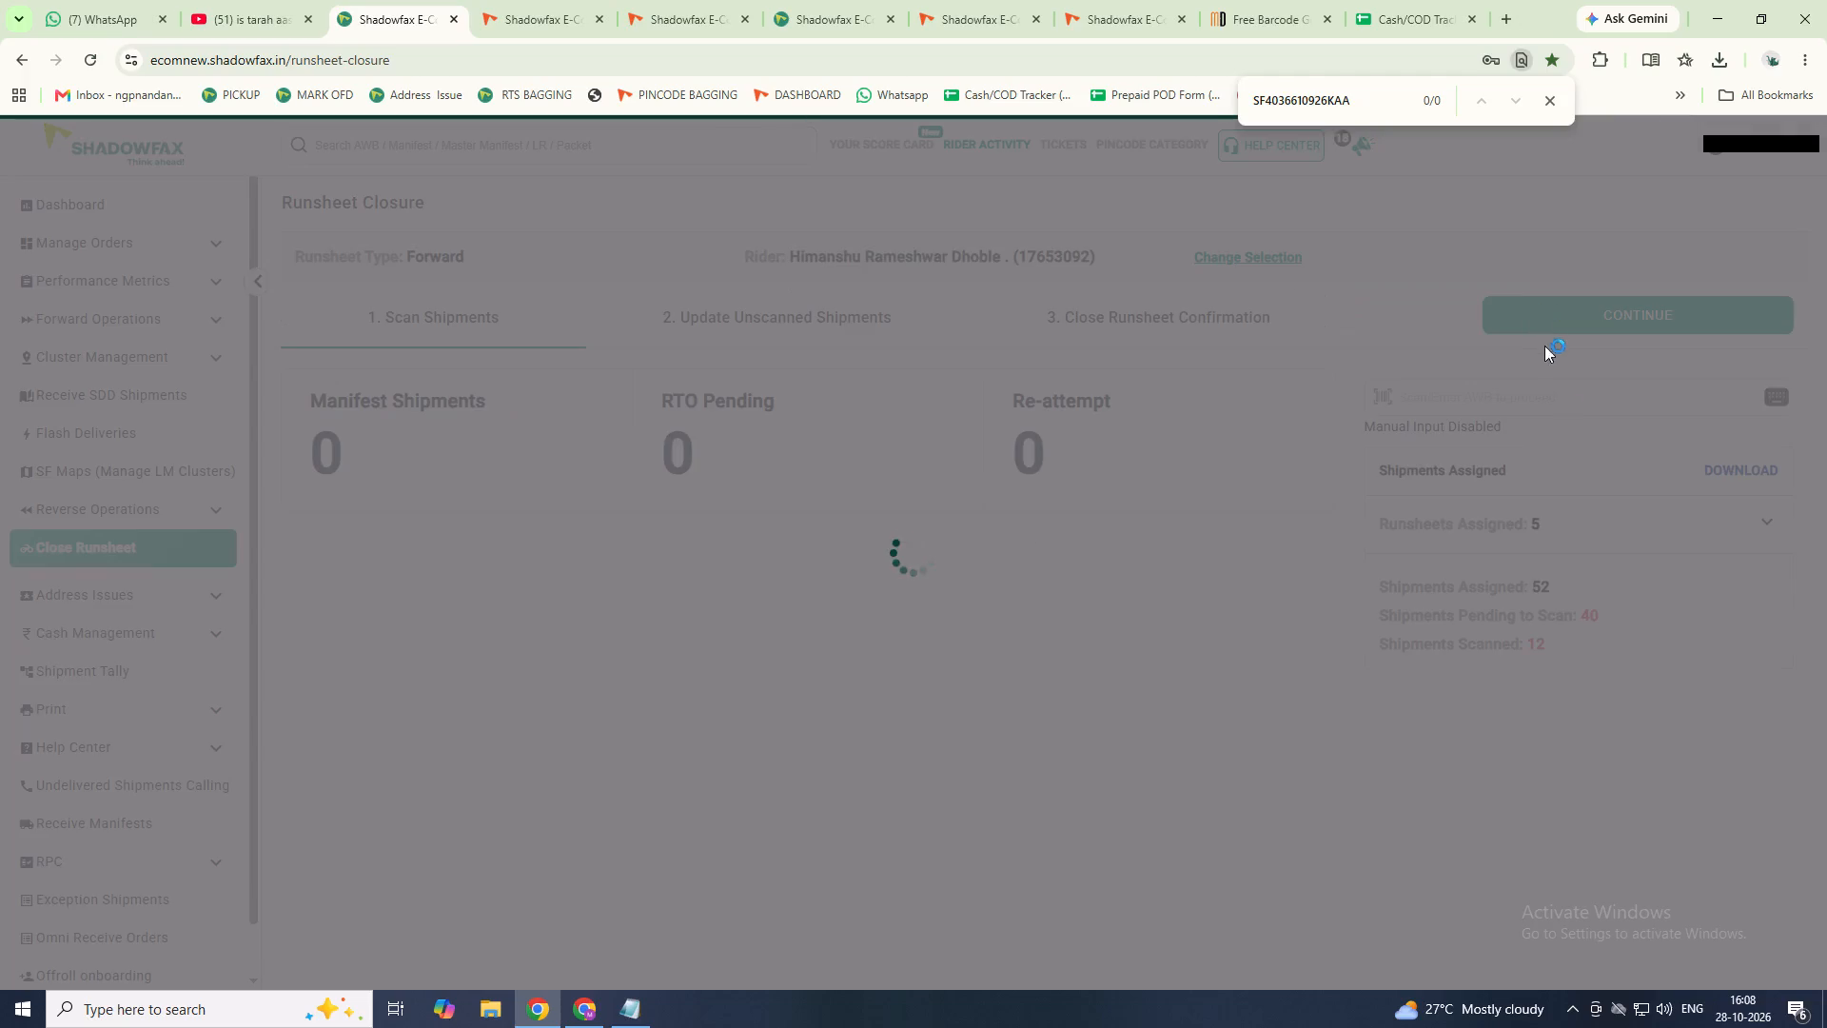
left_click(1535, 402)
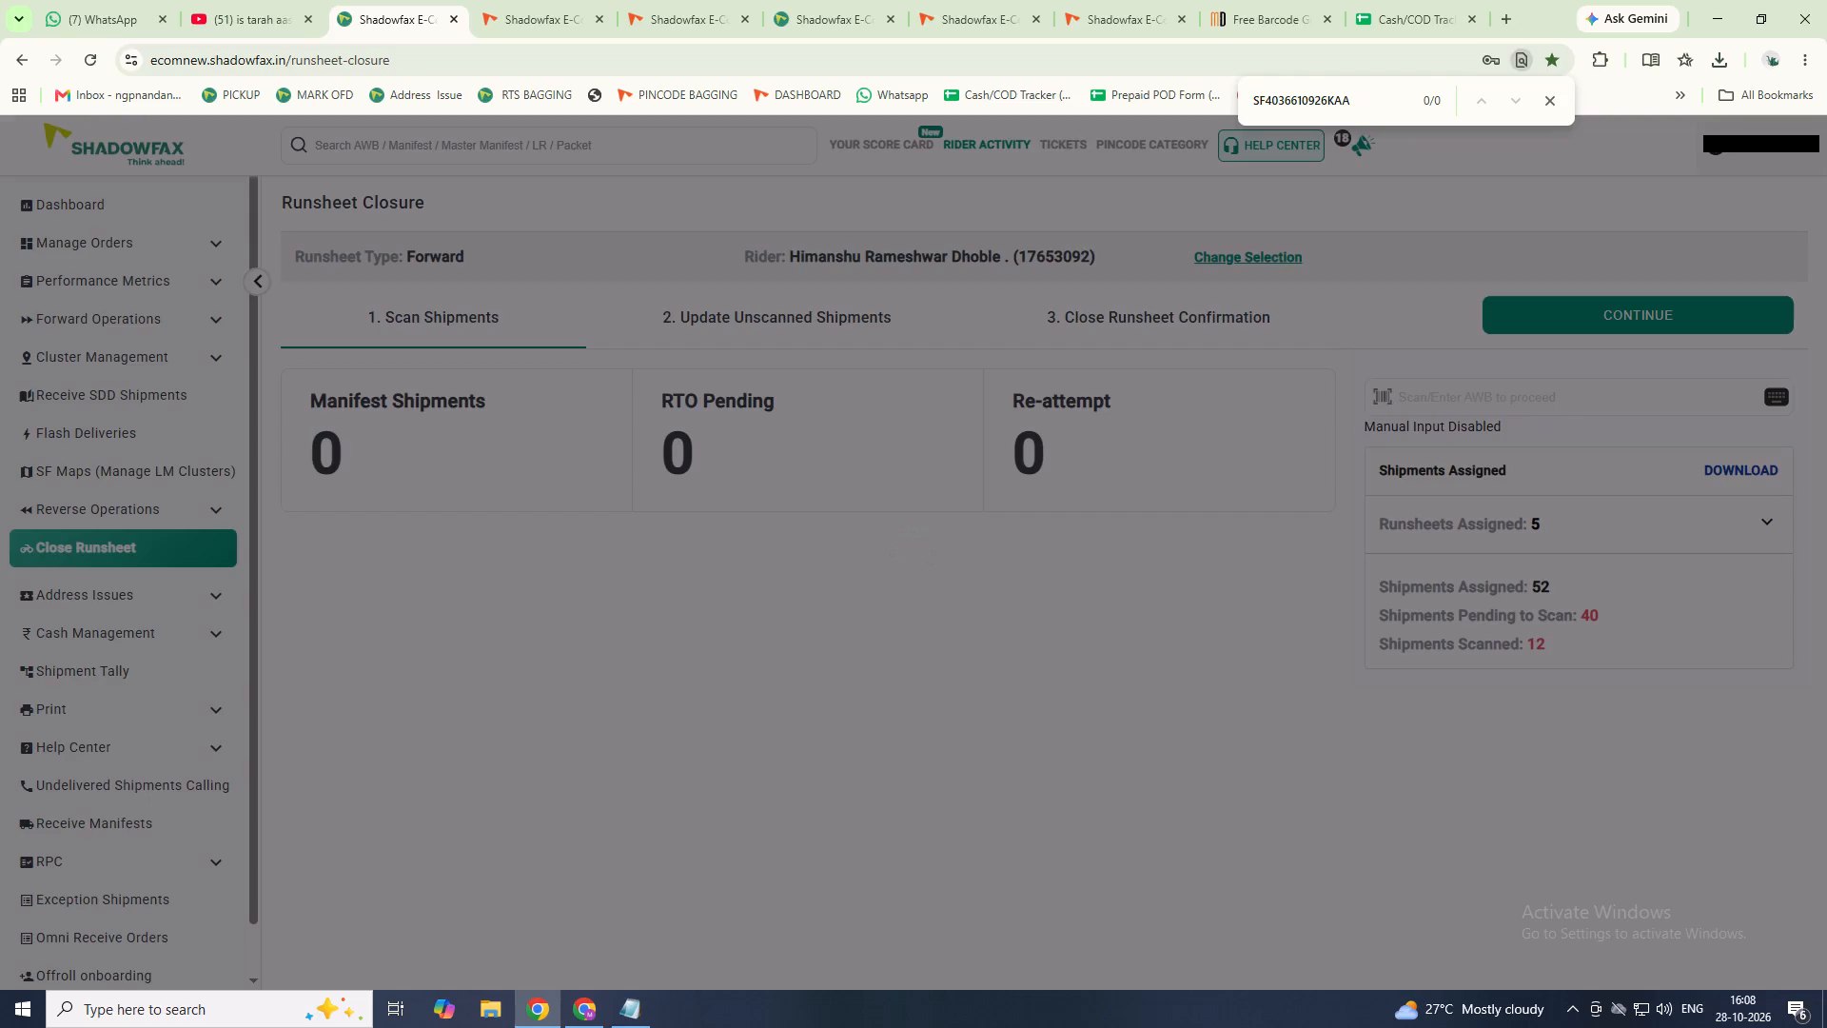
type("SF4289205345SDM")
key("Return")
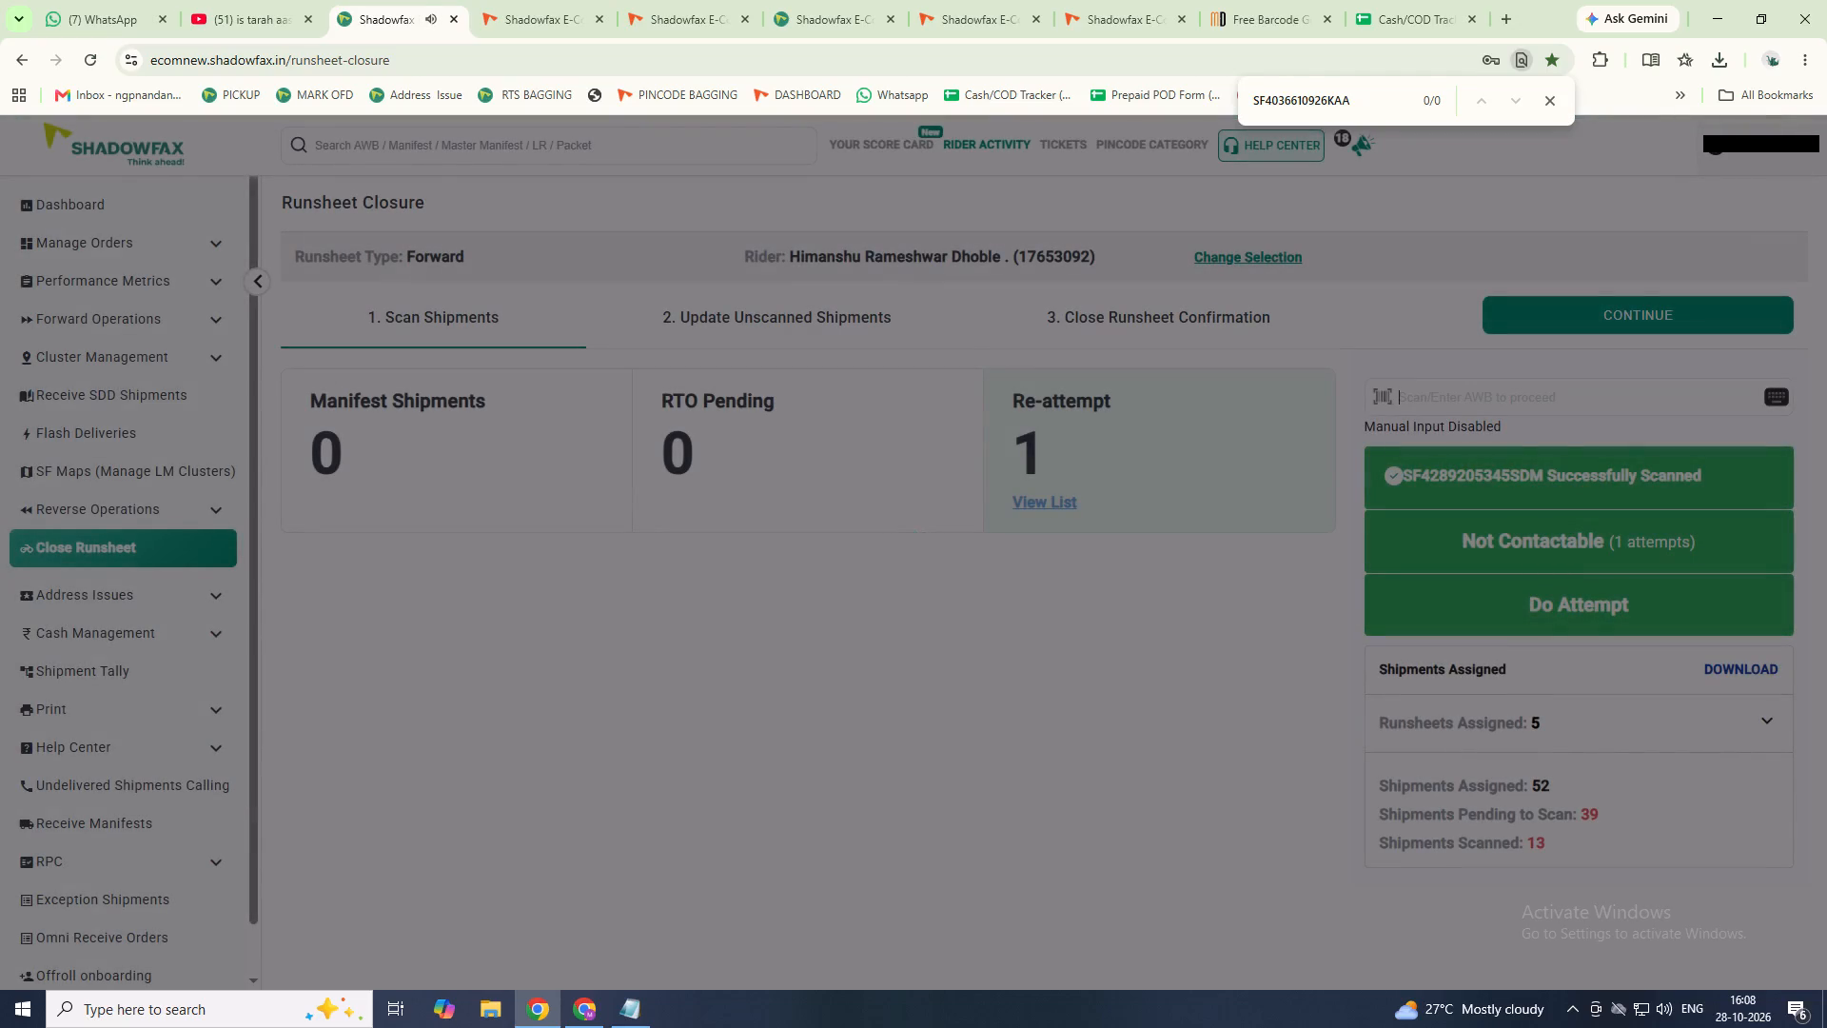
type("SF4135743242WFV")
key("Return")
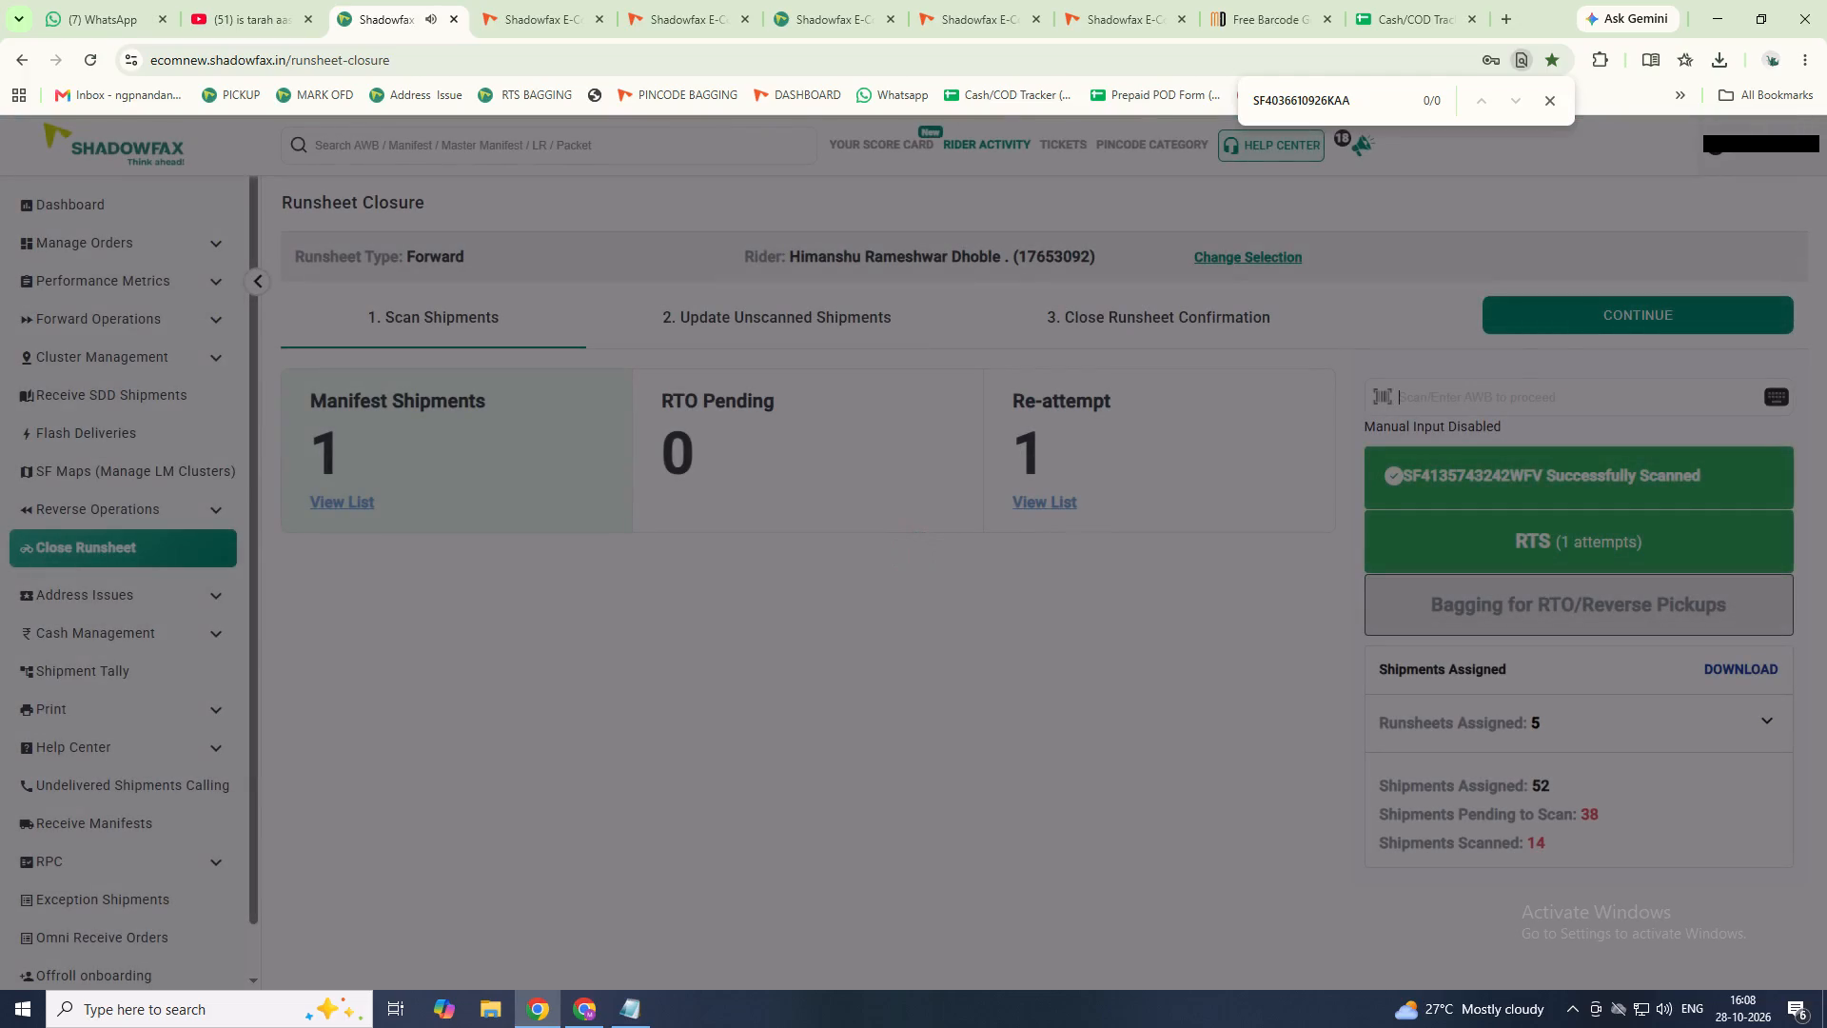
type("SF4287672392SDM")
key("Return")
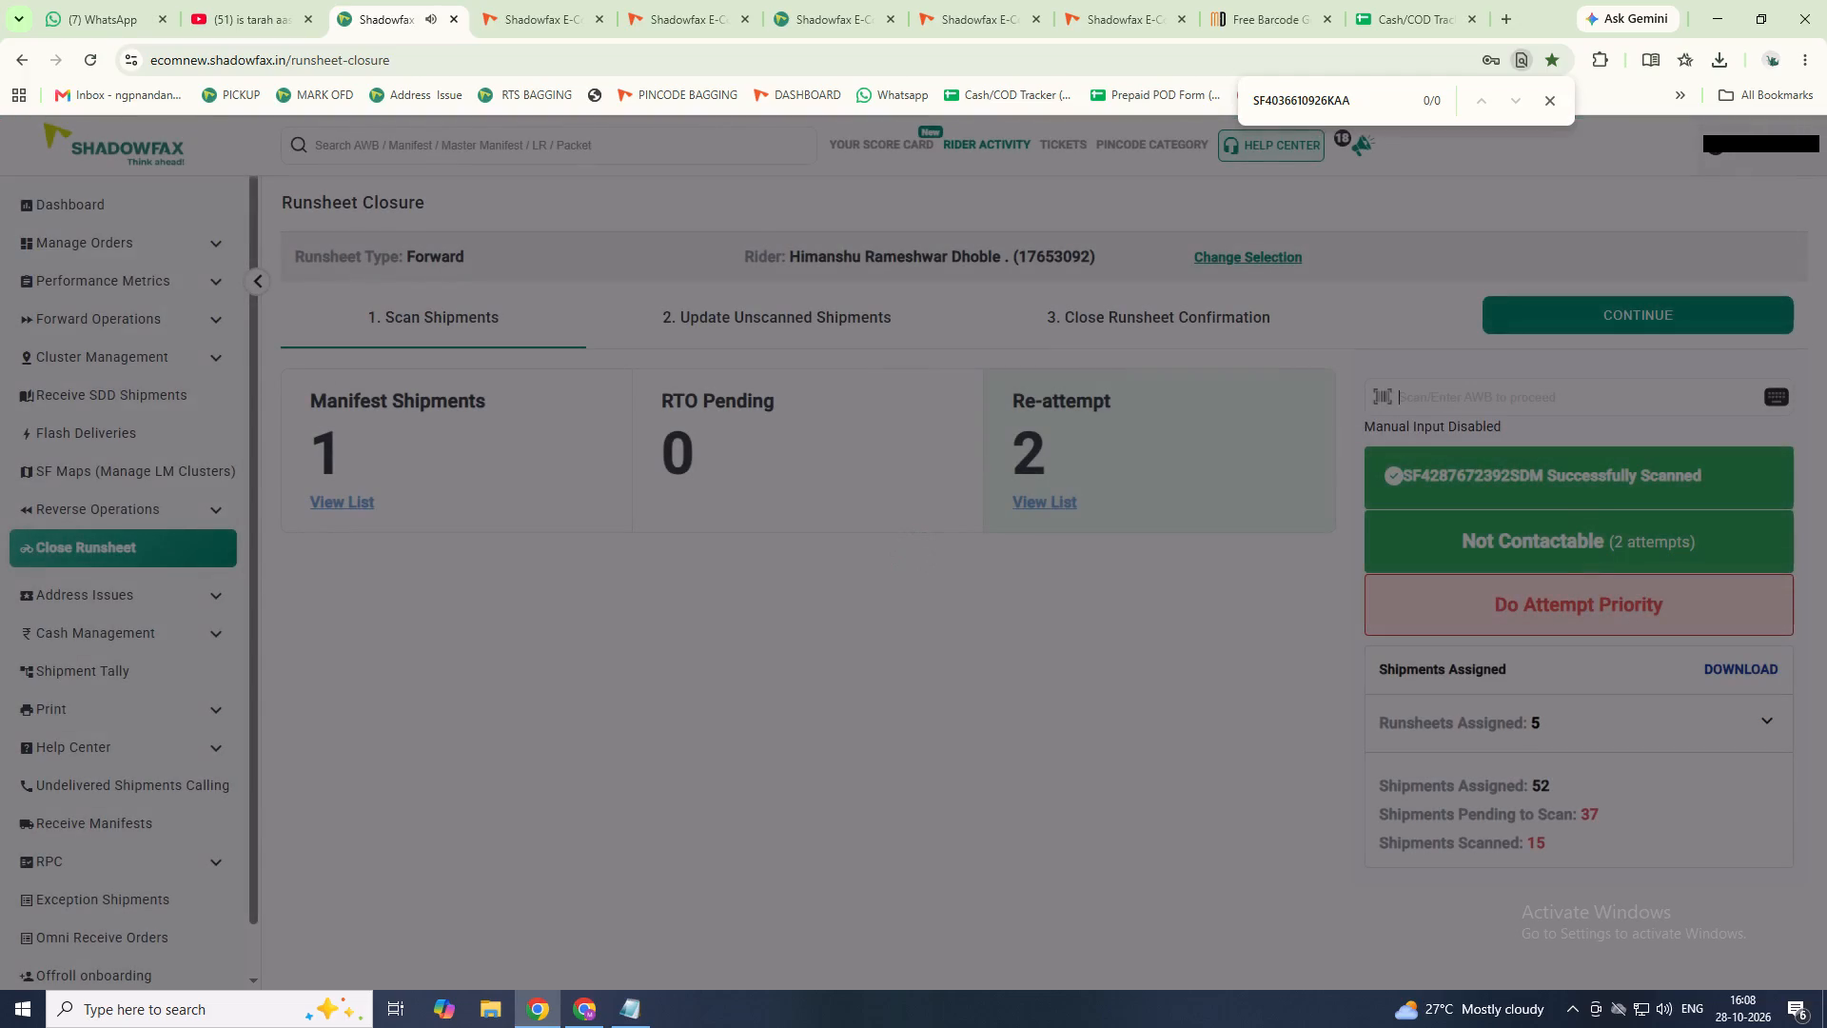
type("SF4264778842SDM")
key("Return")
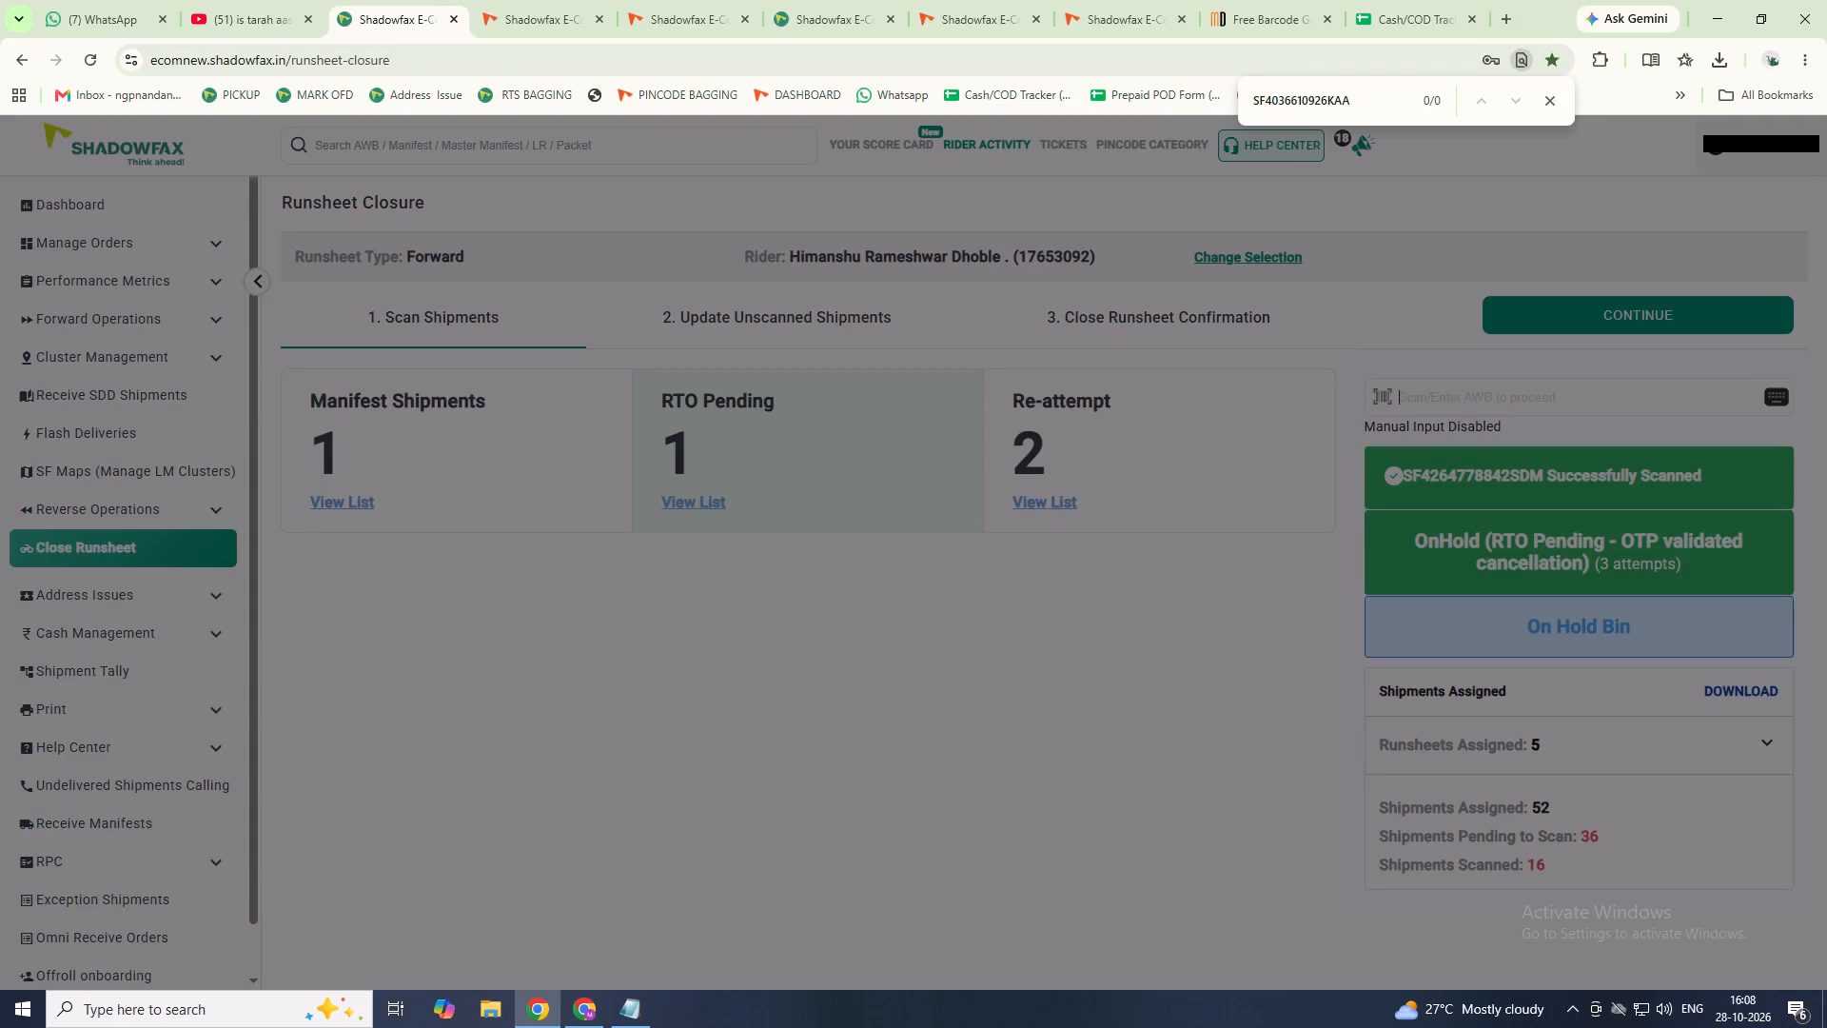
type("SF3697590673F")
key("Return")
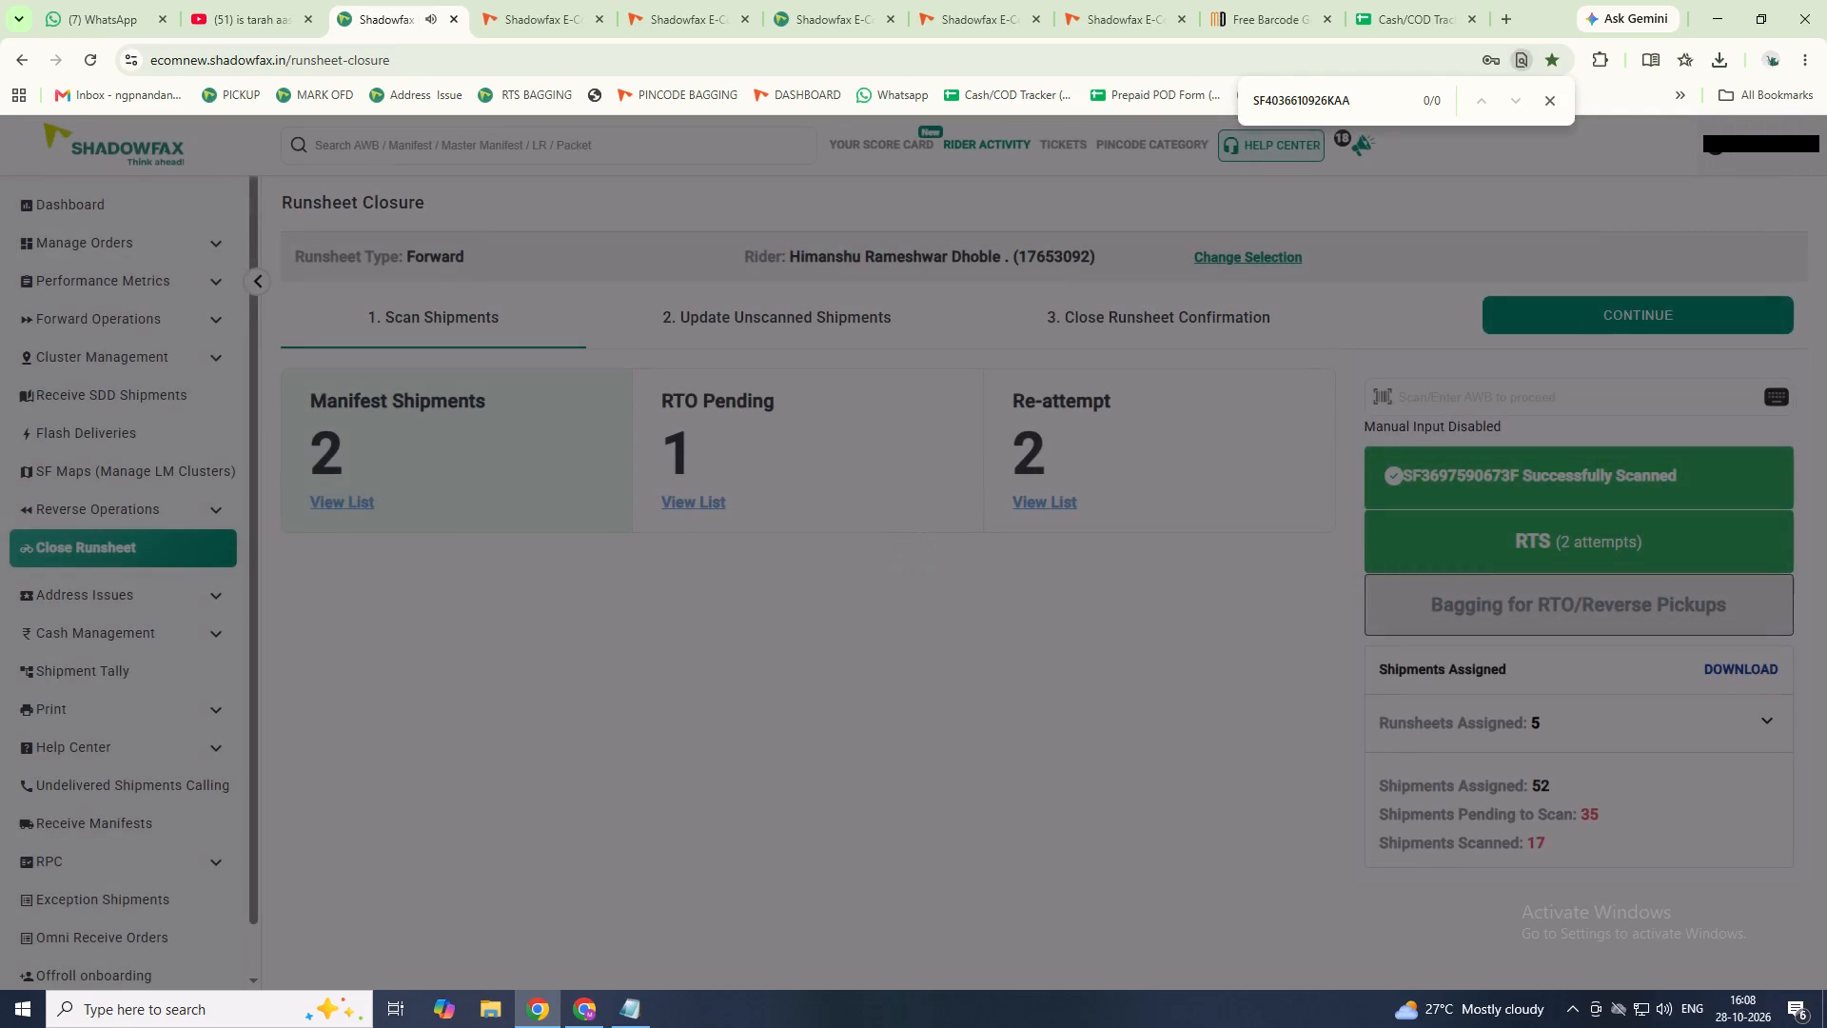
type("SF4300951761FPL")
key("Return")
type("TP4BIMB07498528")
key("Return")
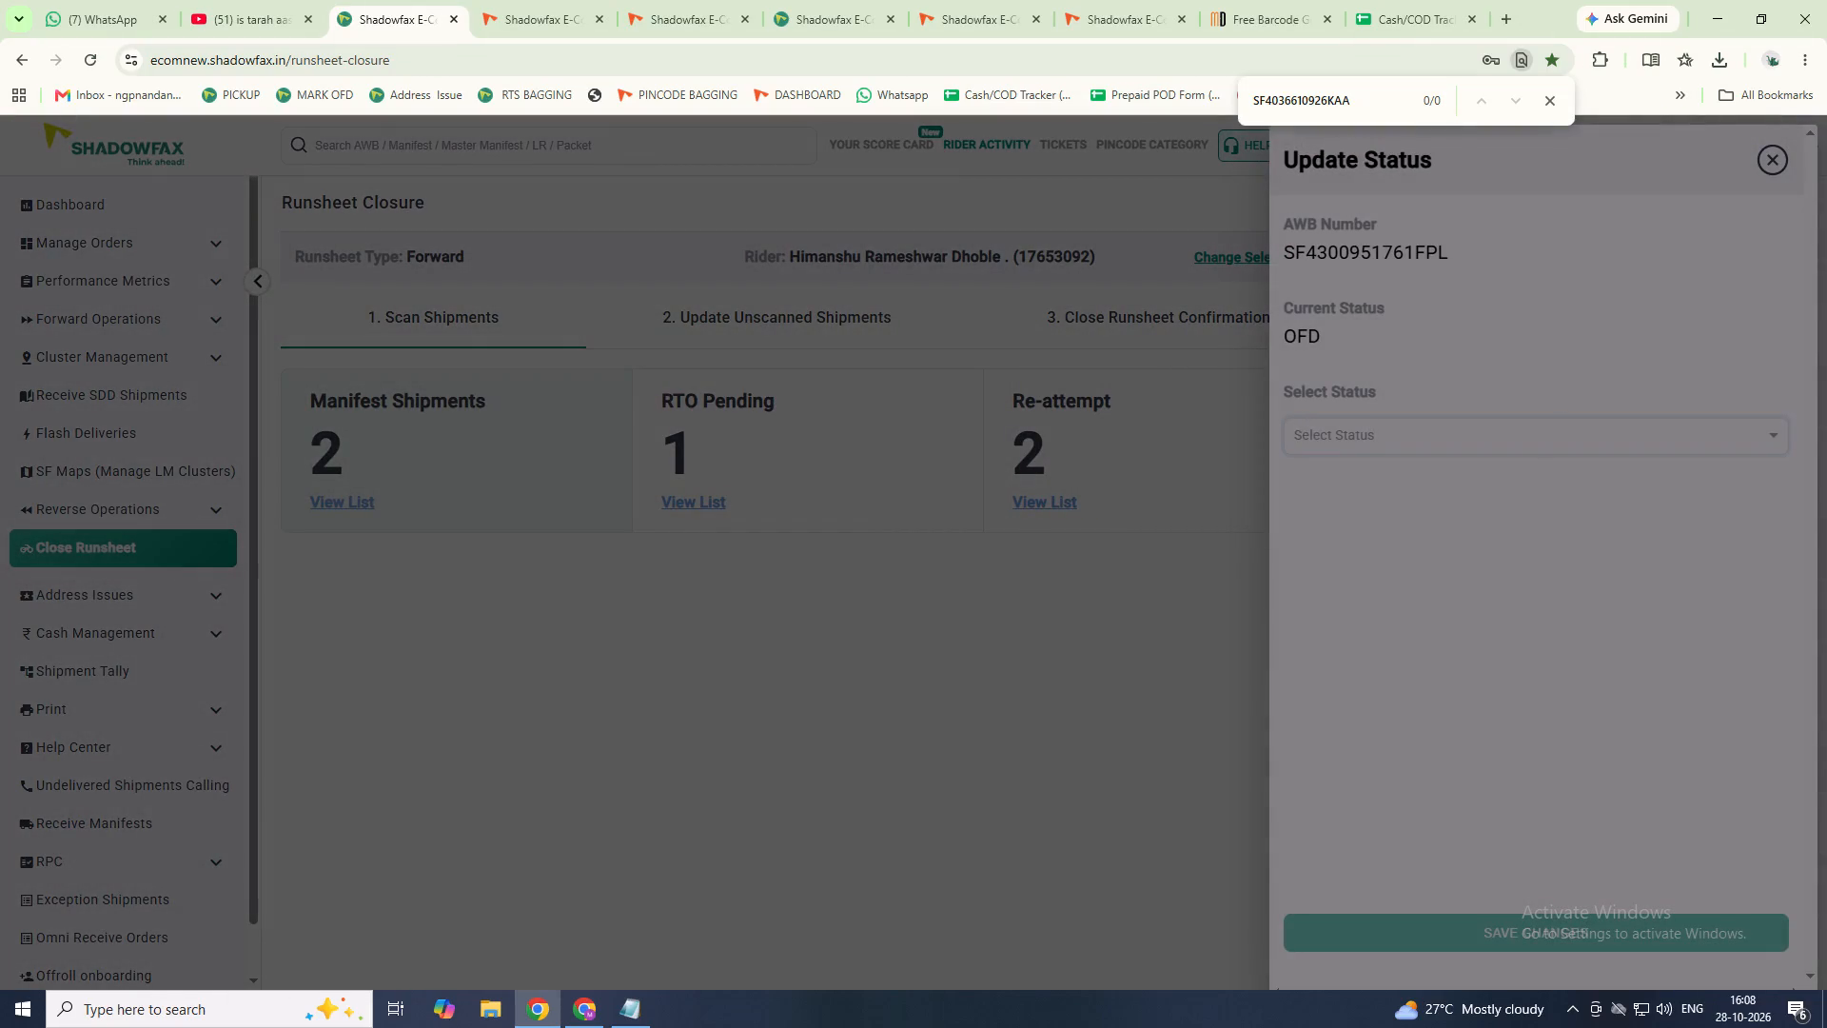
left_click(1527, 446)
left_click(1528, 456)
left_click(1510, 471)
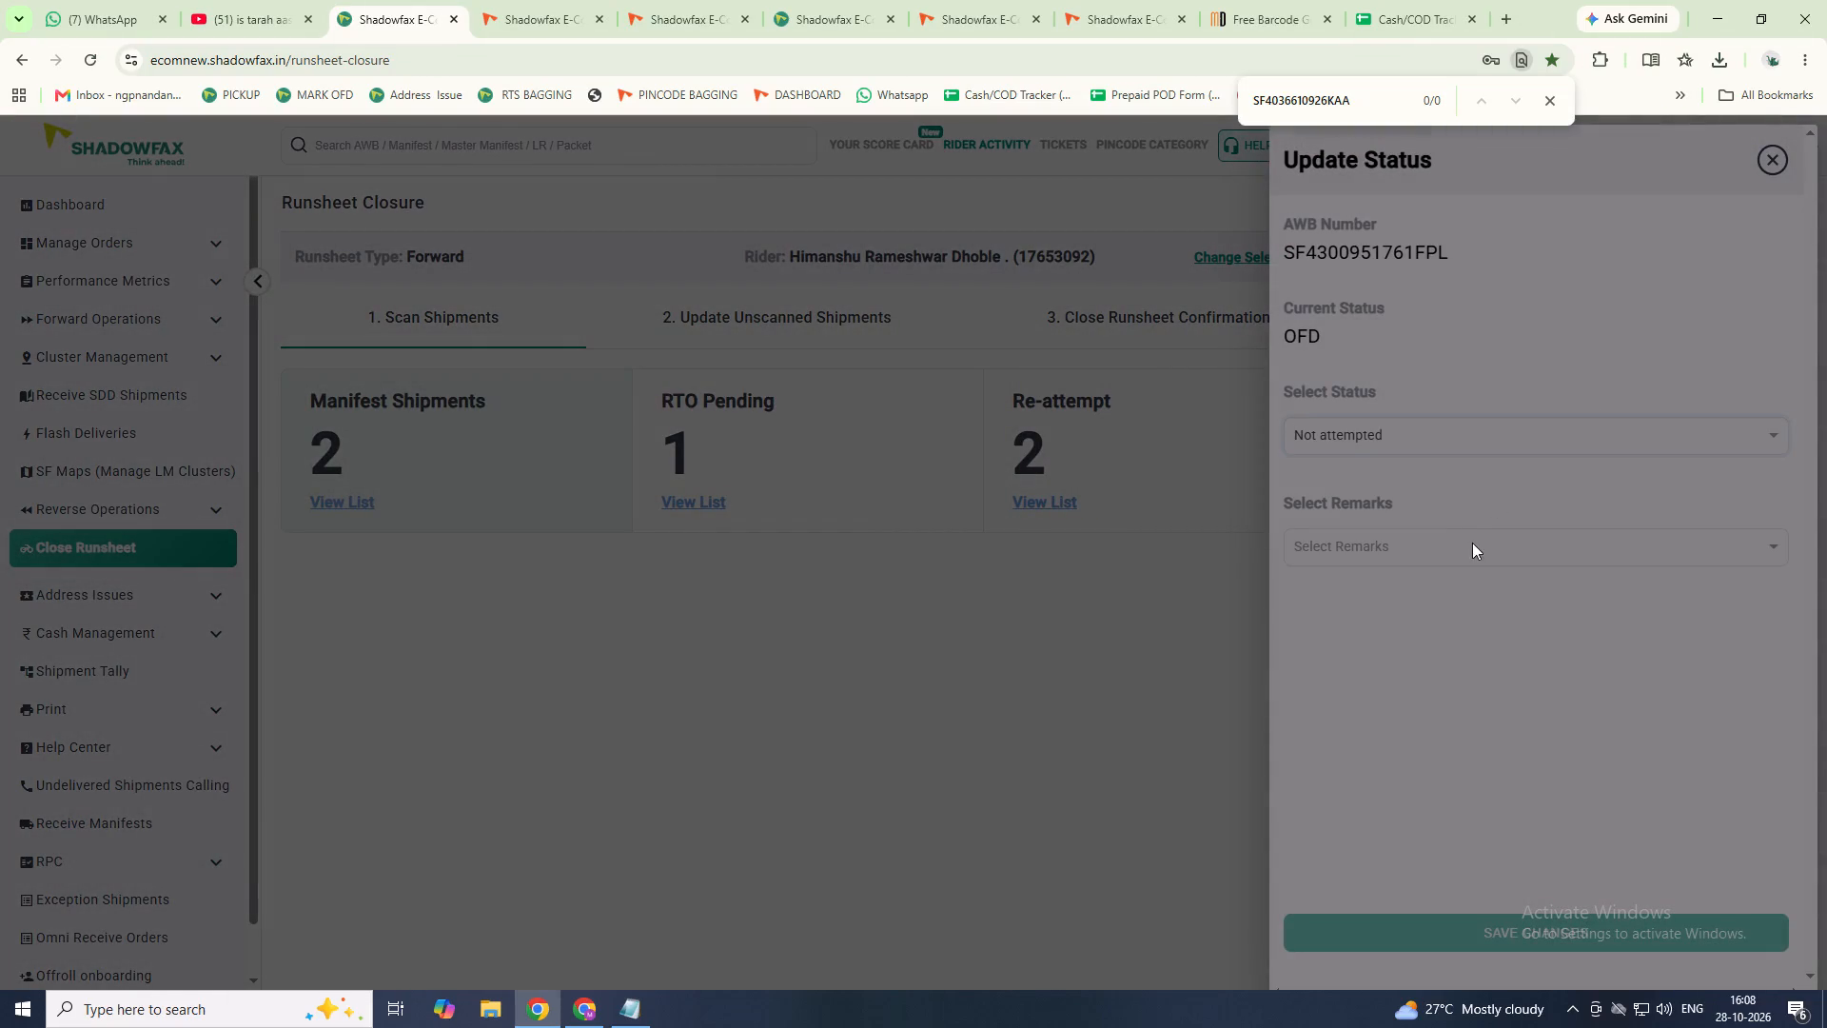
left_click(1471, 546)
left_click(1460, 580)
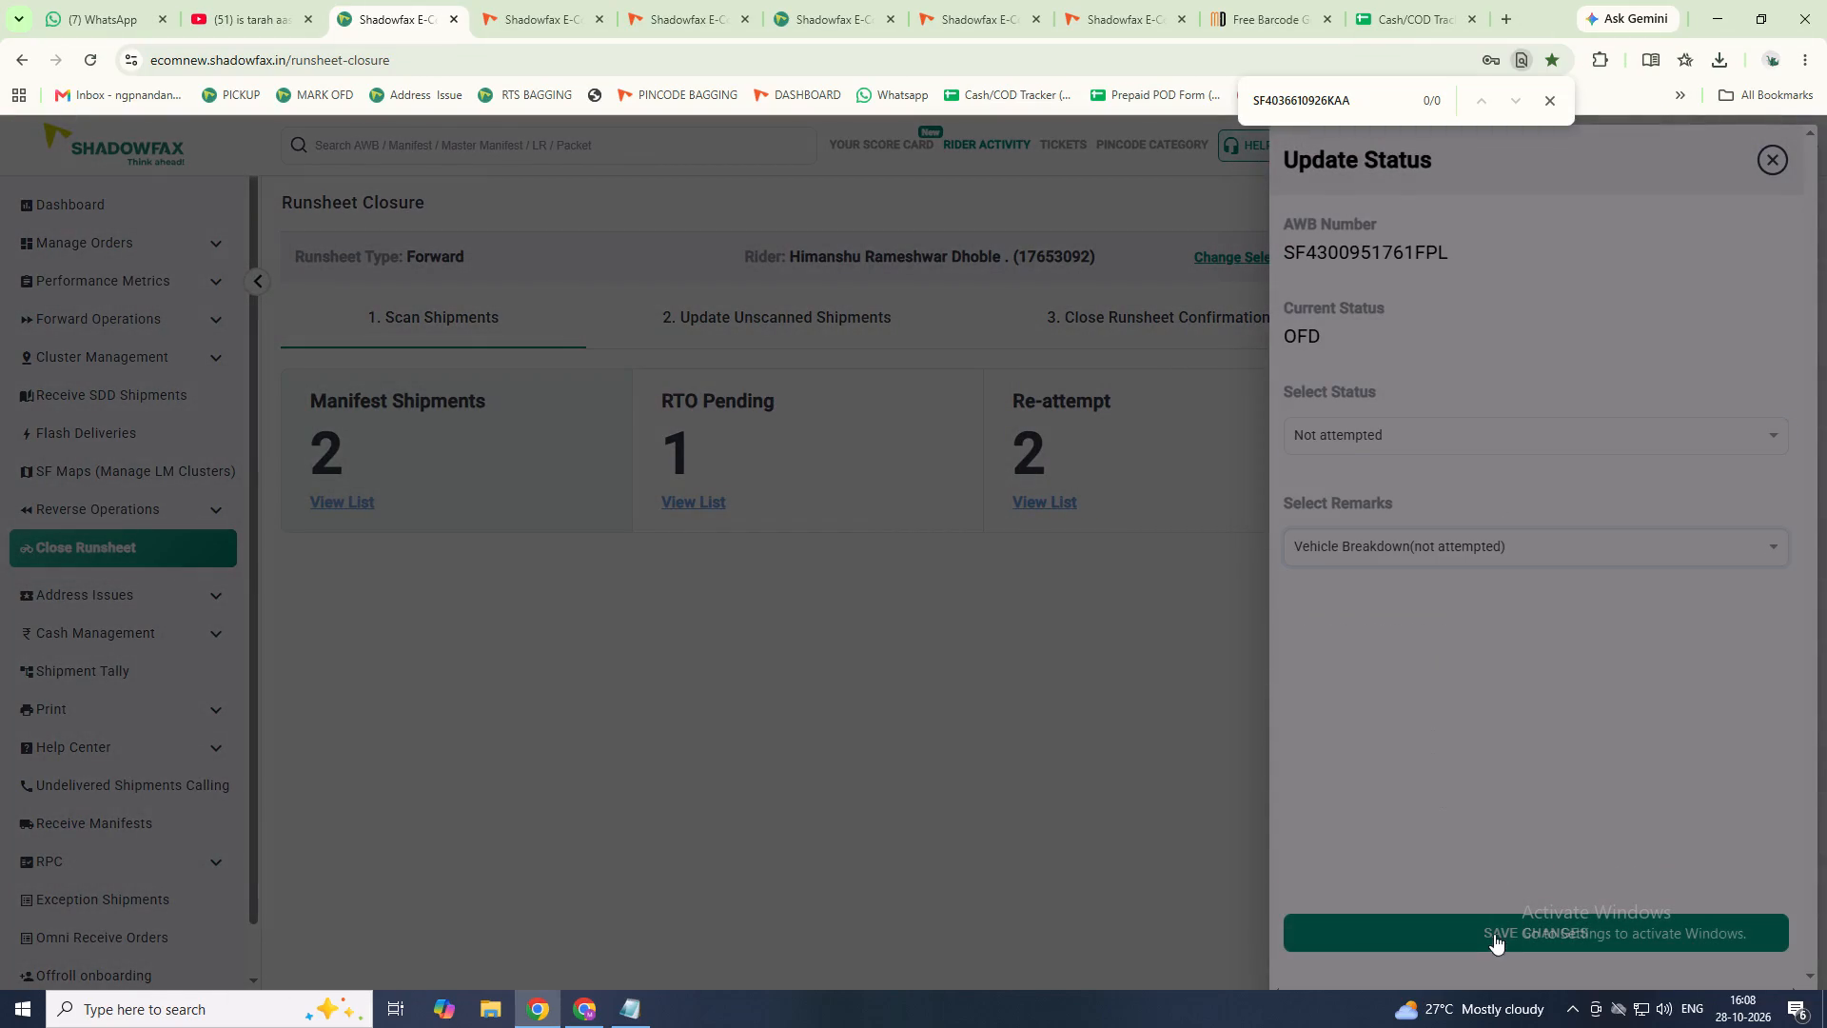
left_click(1494, 935)
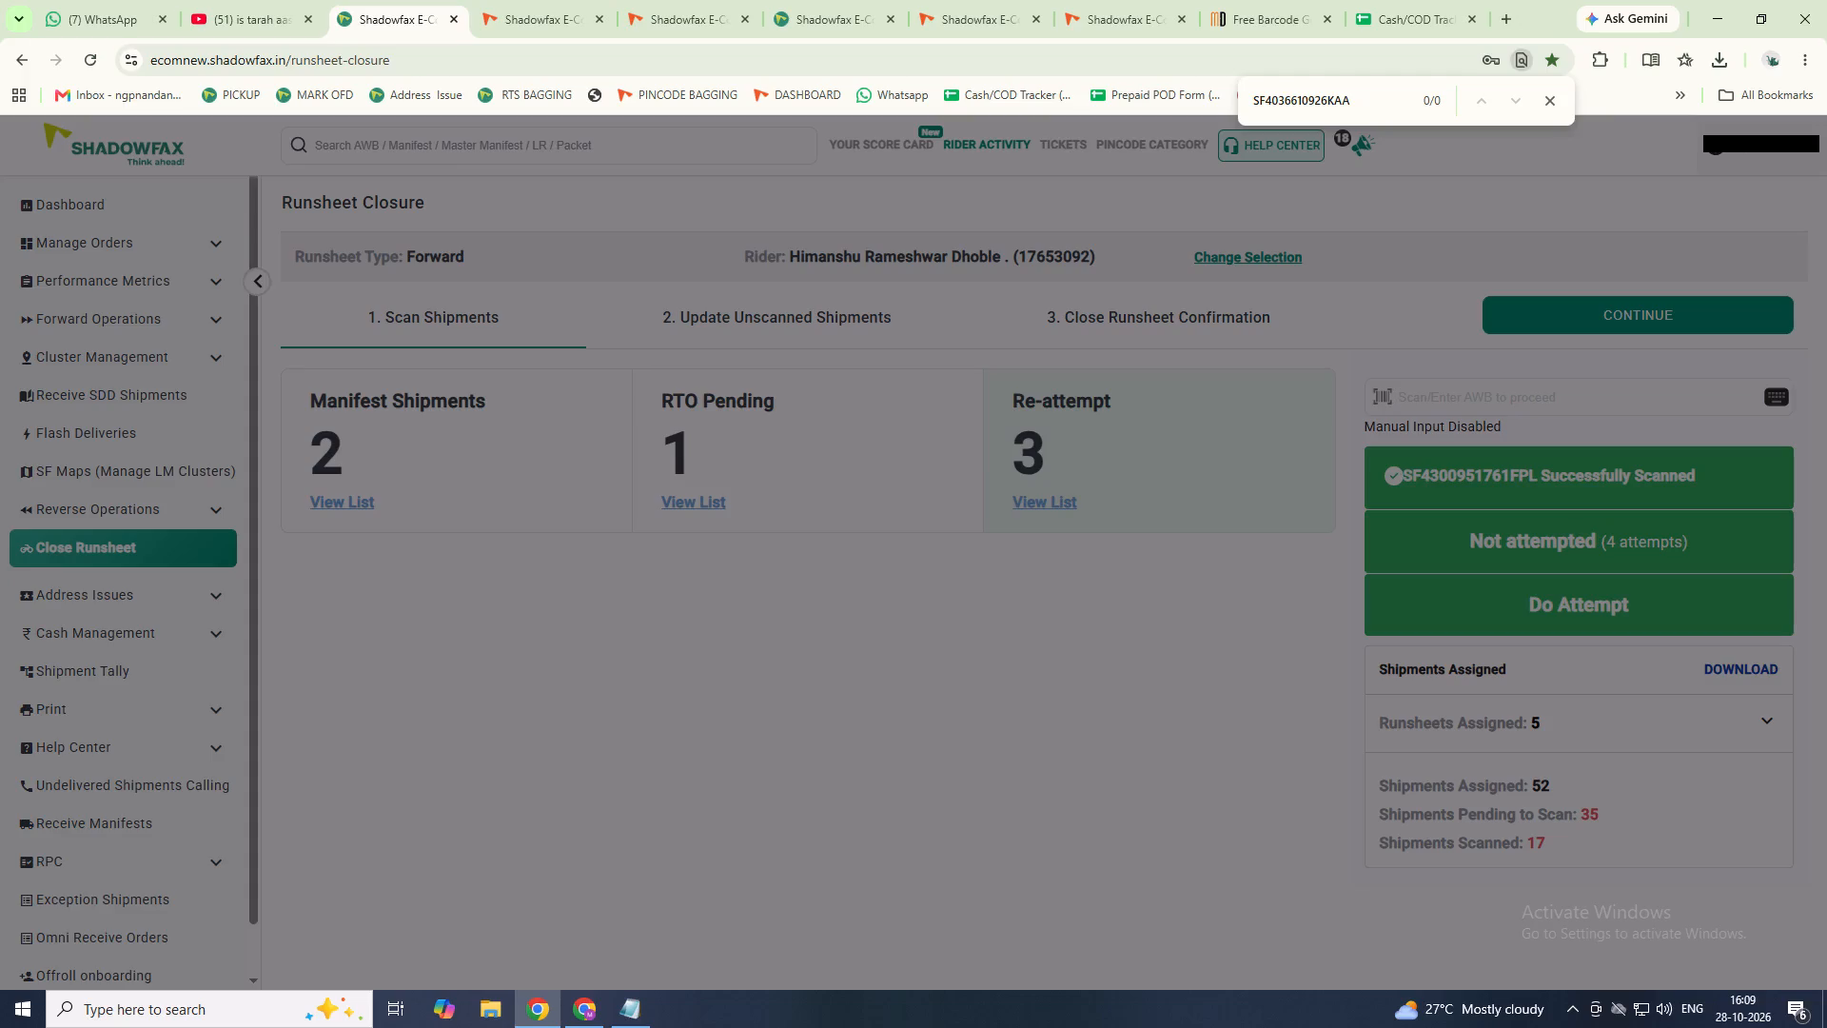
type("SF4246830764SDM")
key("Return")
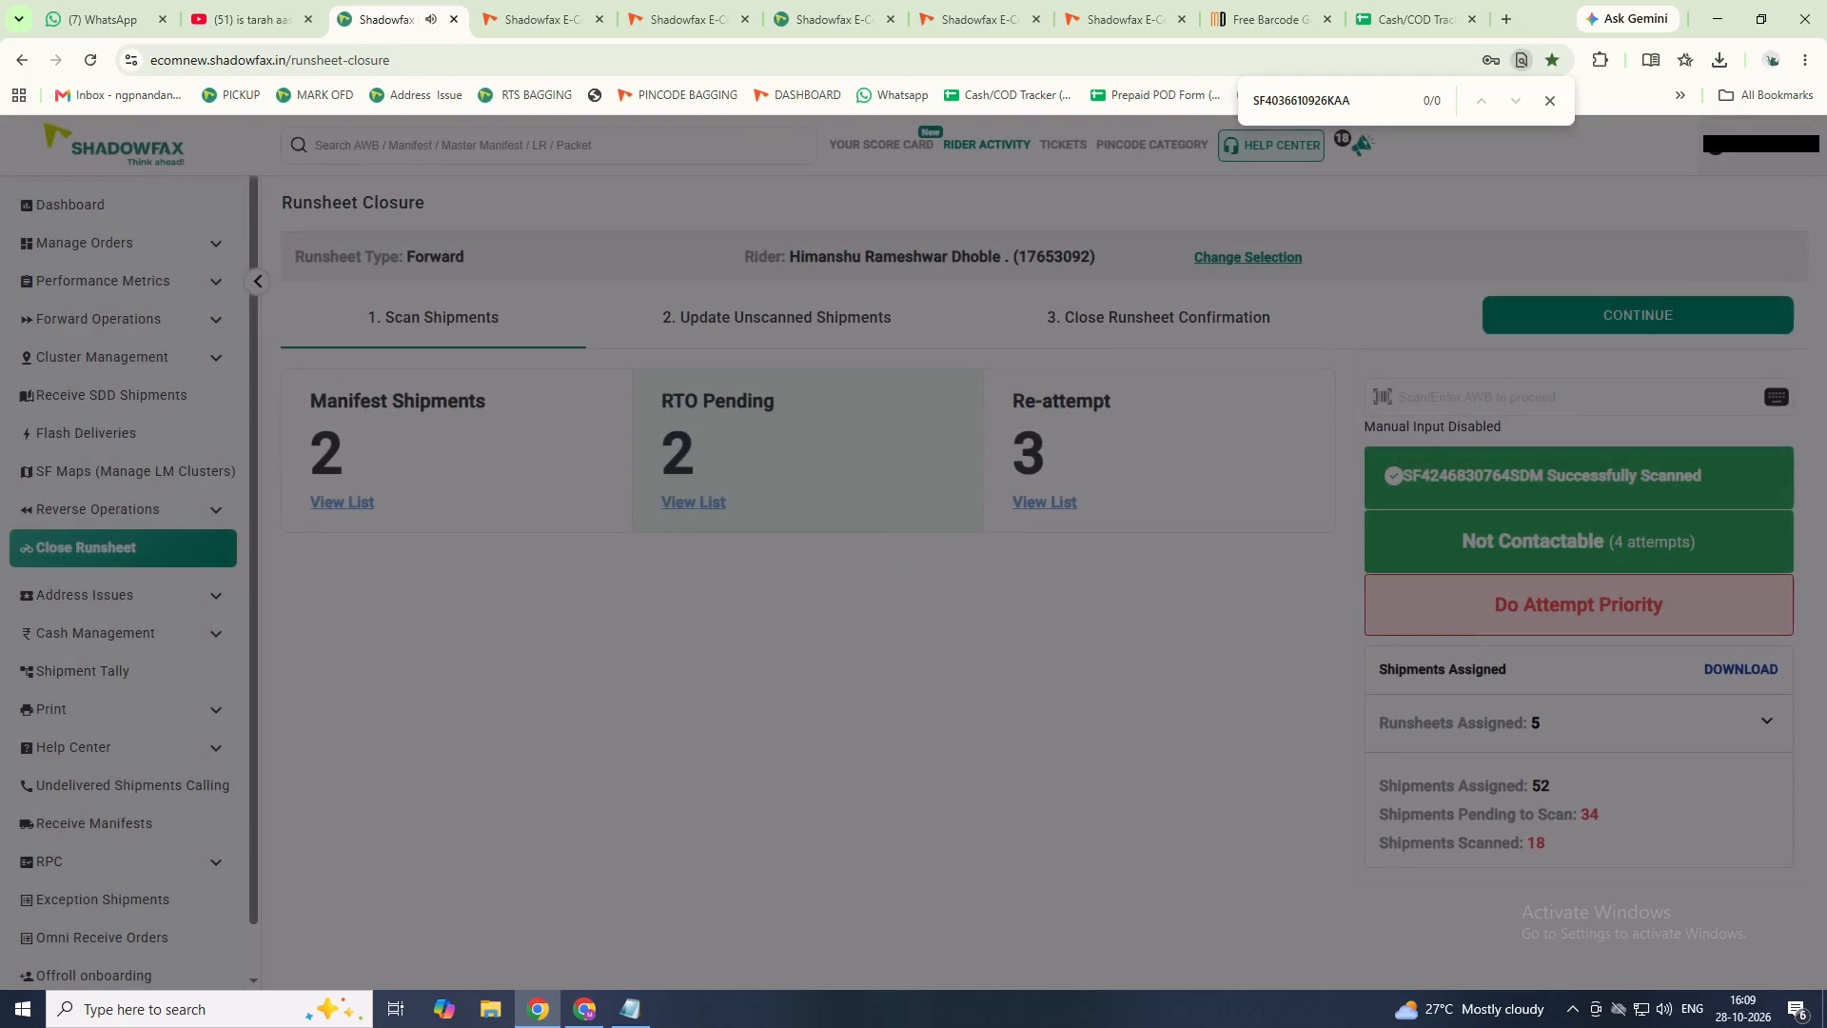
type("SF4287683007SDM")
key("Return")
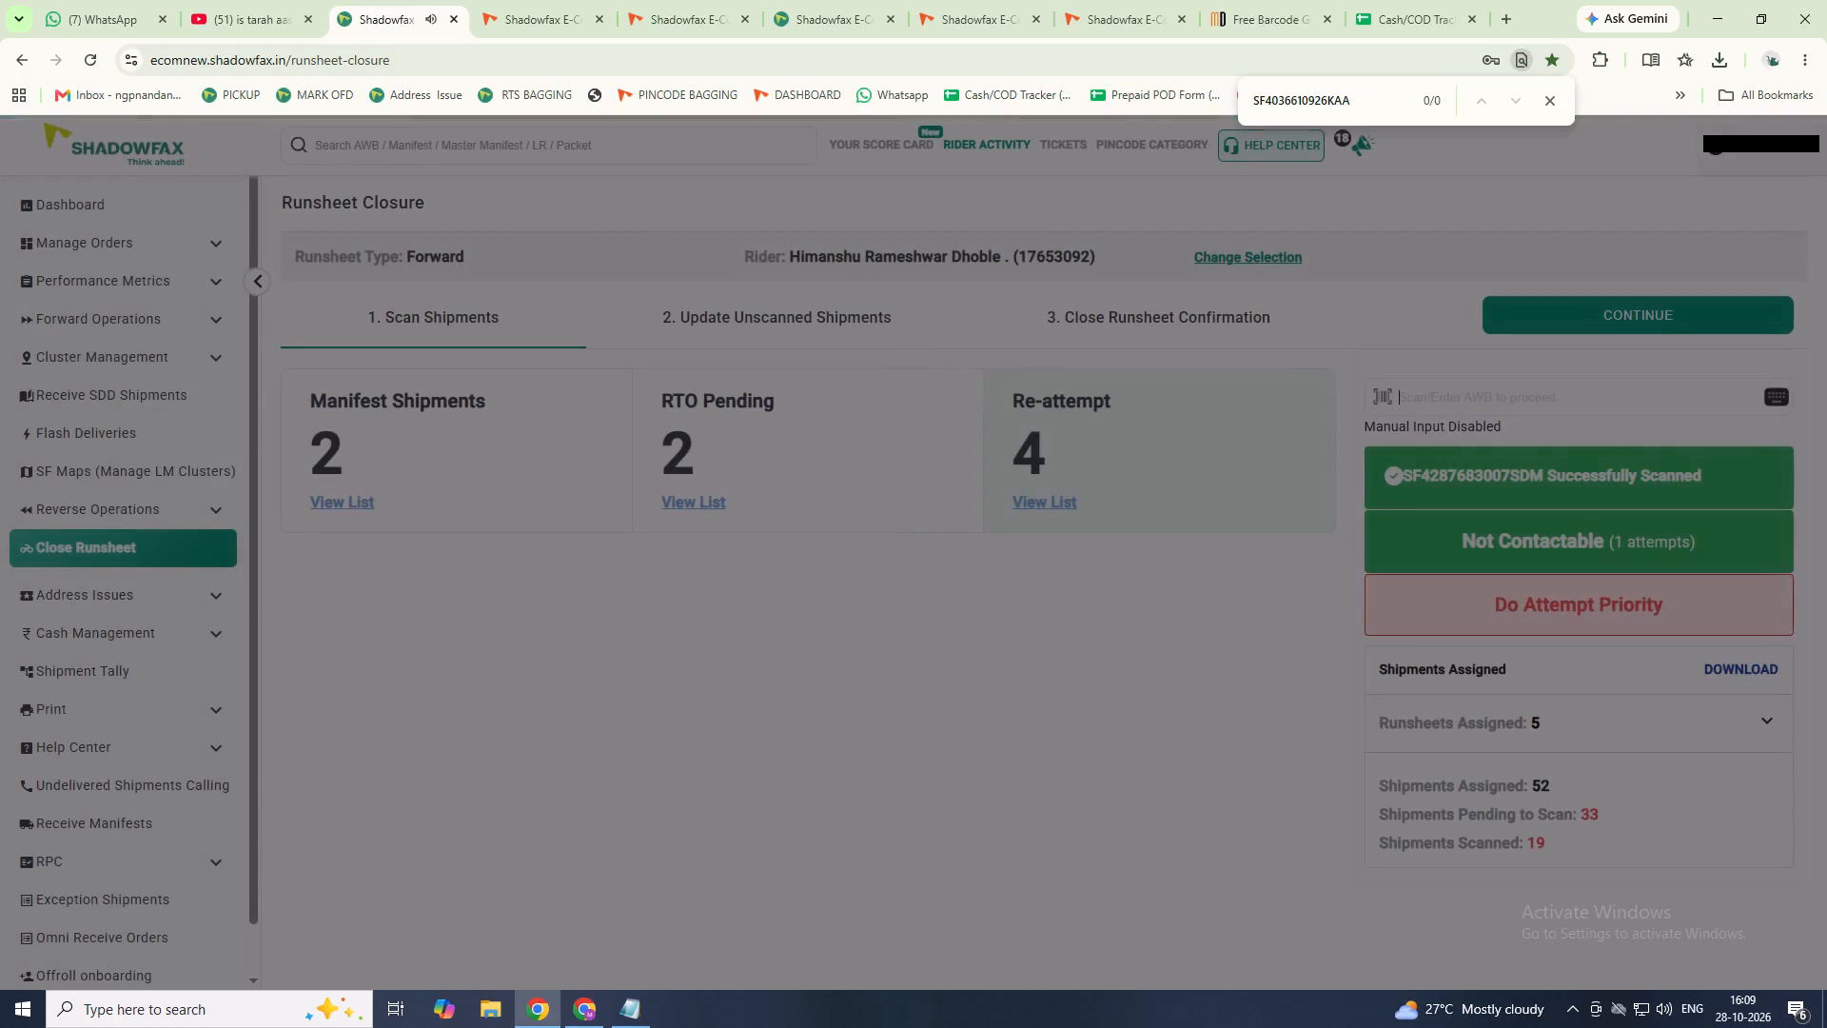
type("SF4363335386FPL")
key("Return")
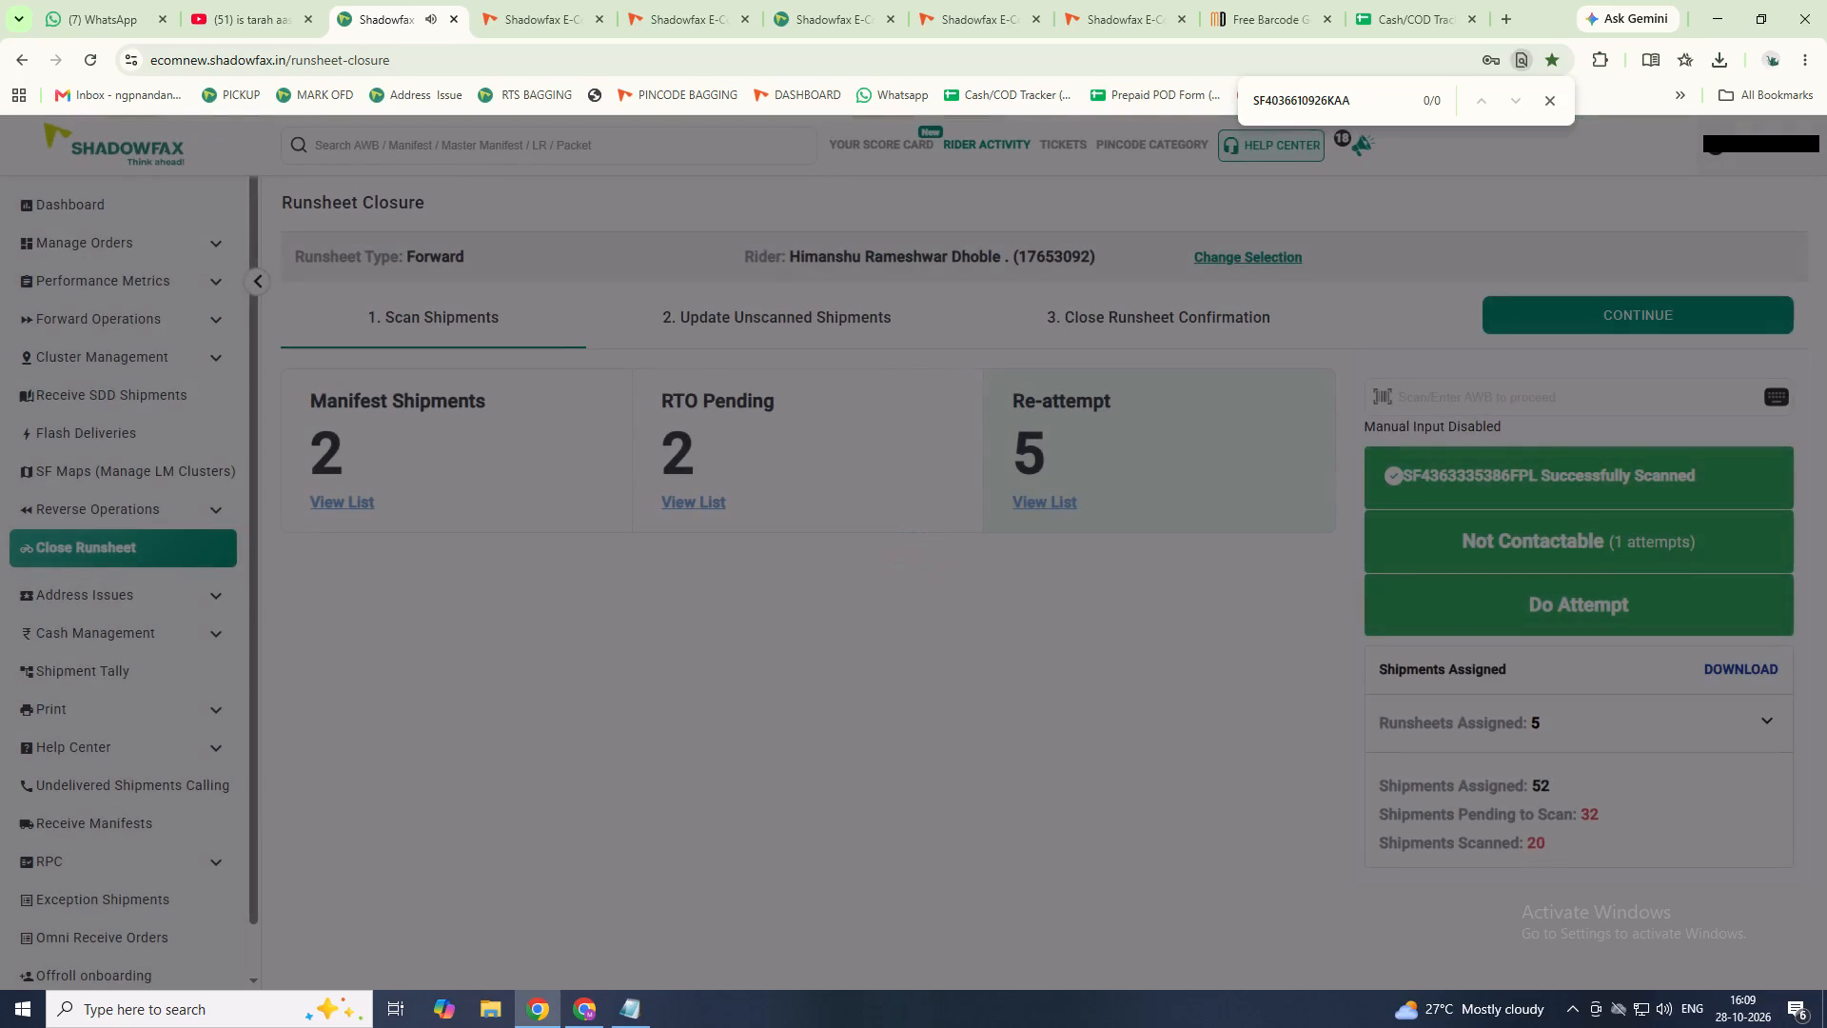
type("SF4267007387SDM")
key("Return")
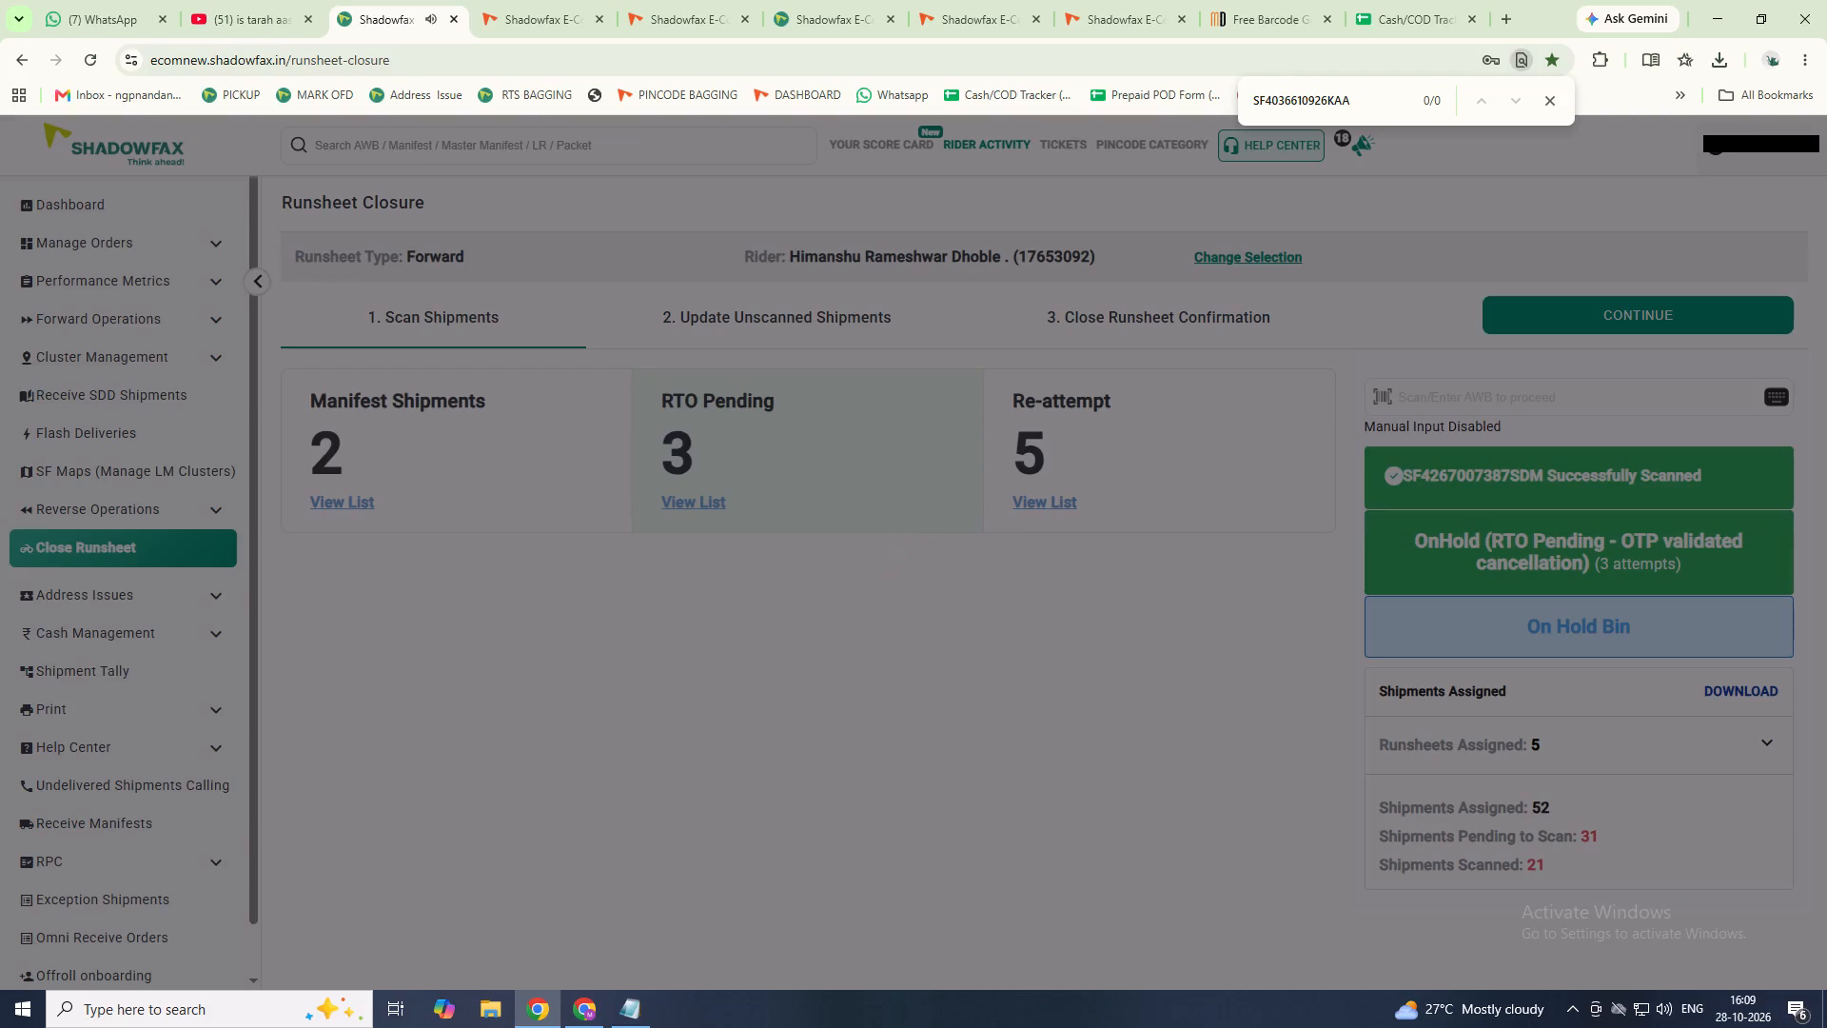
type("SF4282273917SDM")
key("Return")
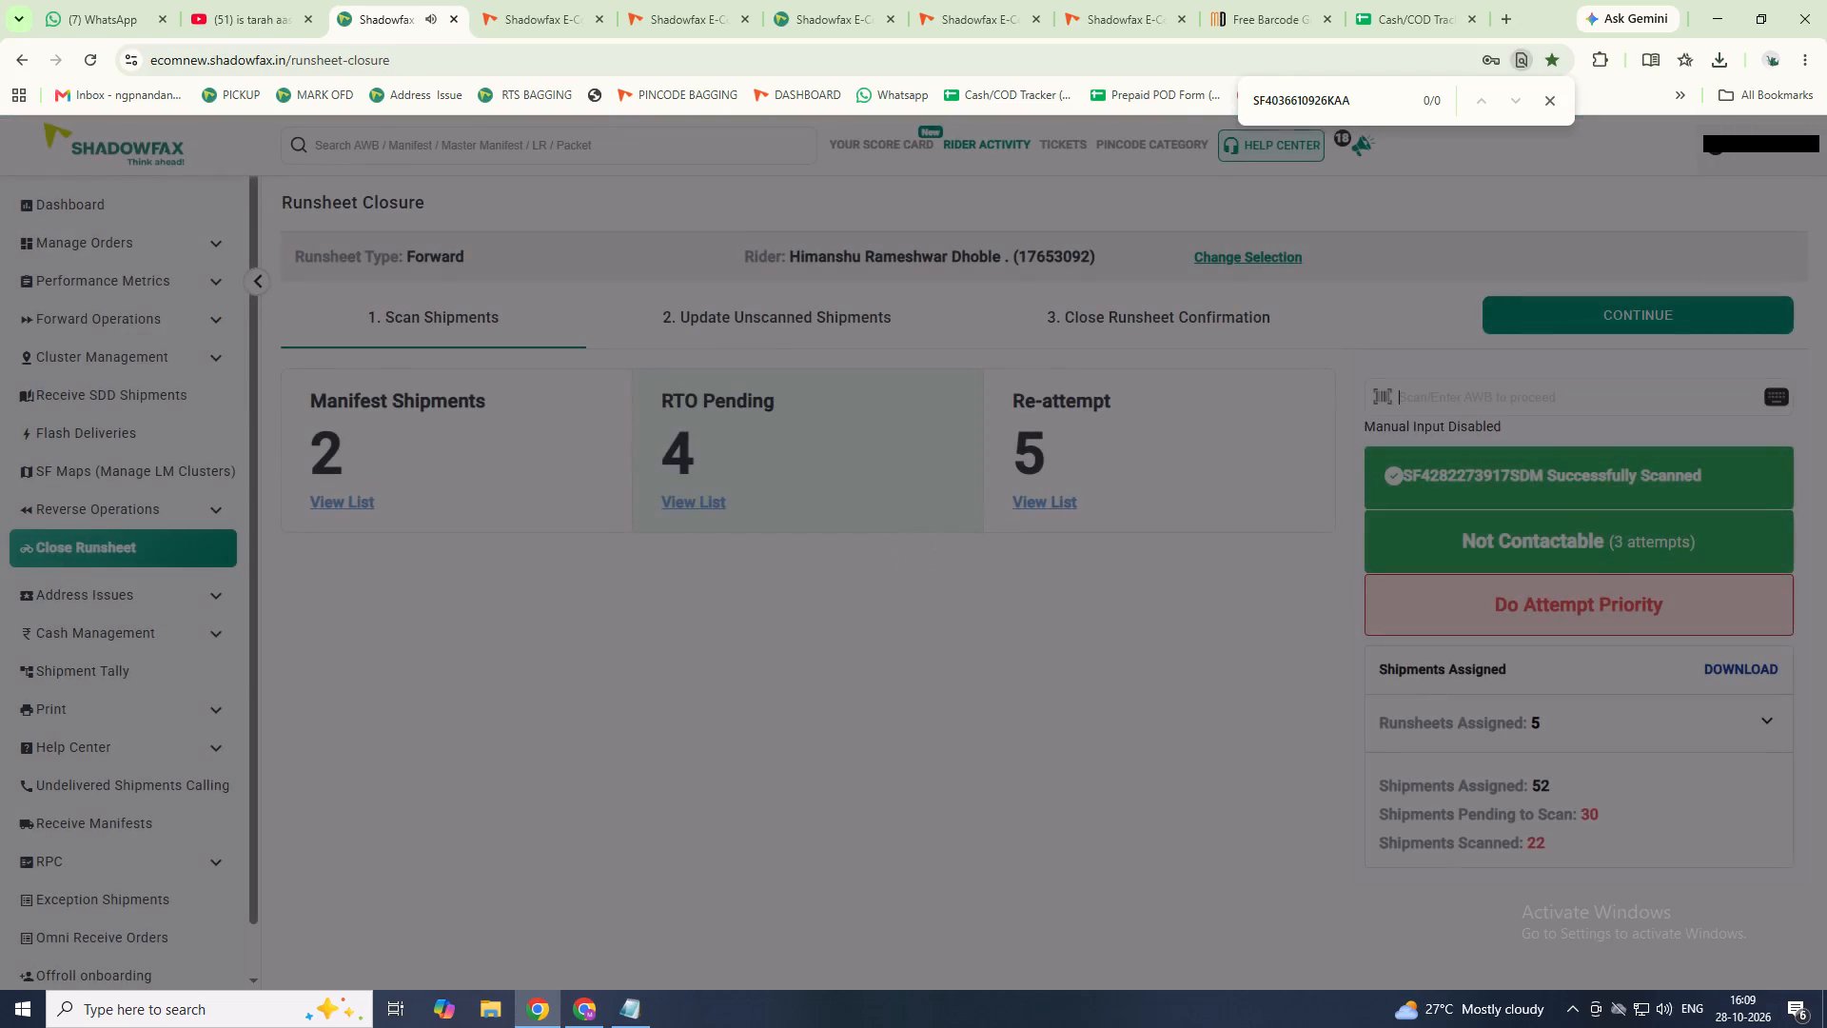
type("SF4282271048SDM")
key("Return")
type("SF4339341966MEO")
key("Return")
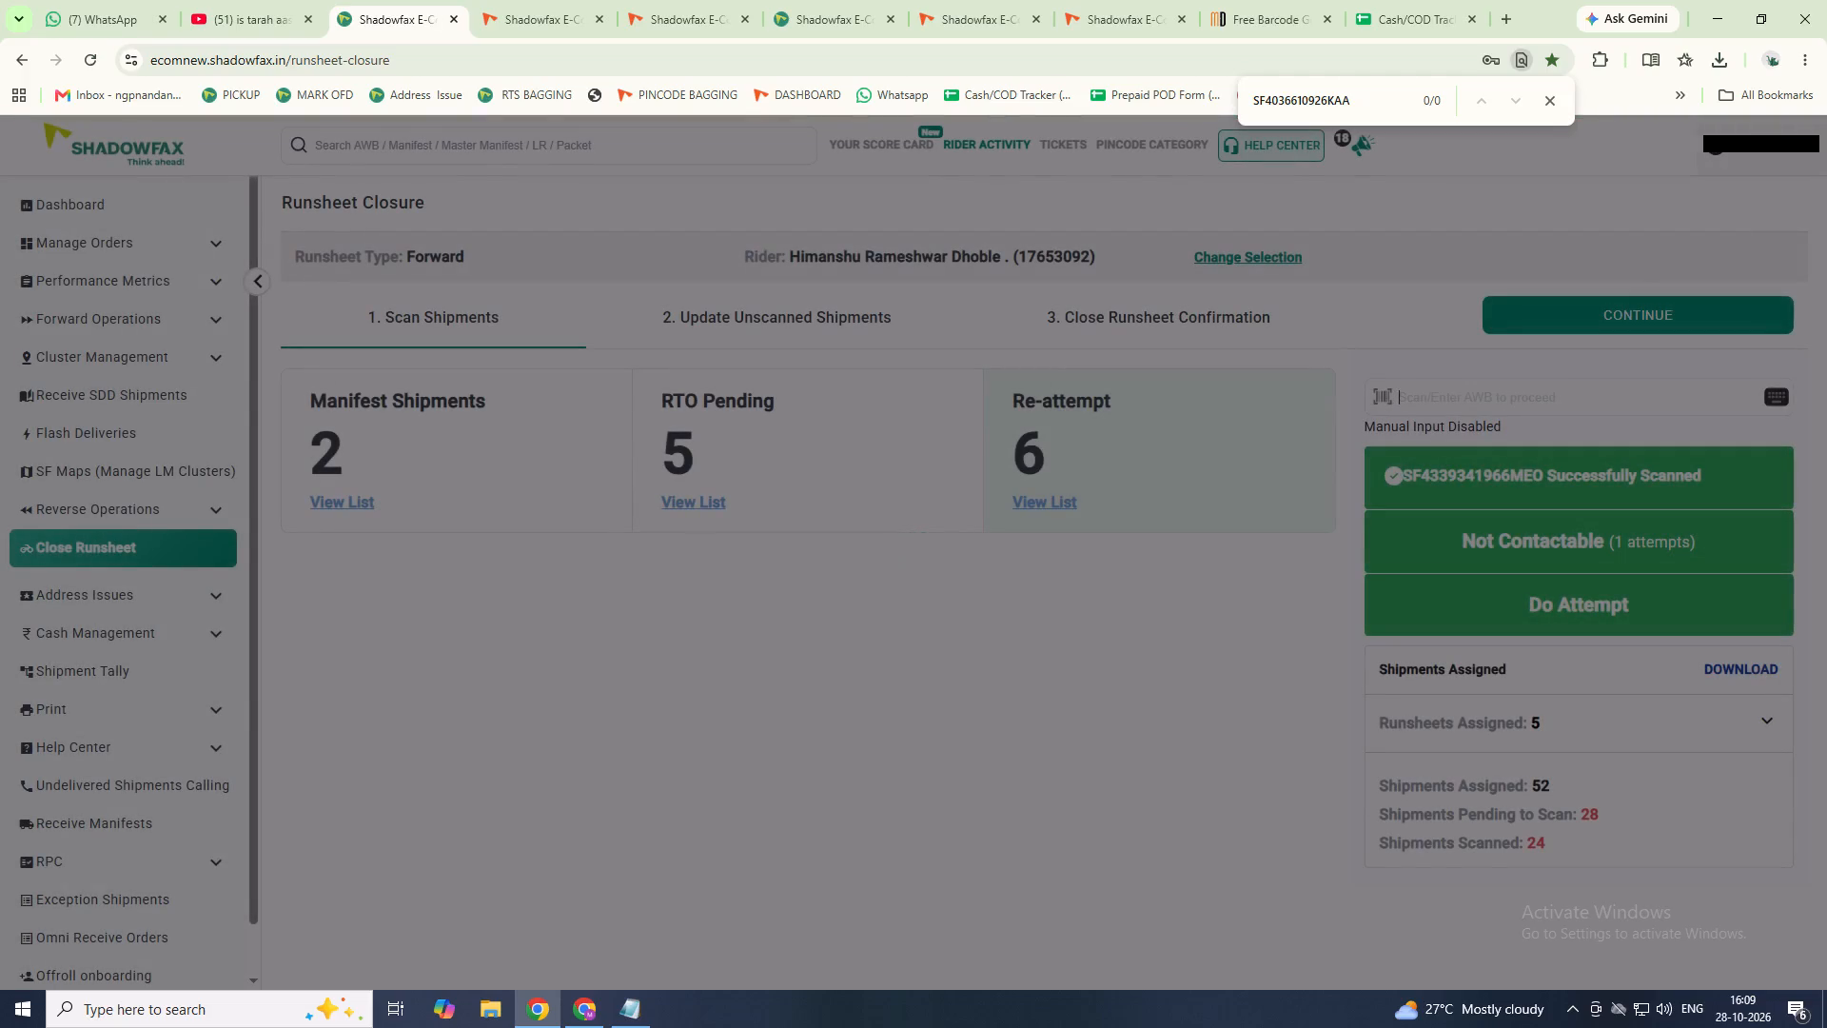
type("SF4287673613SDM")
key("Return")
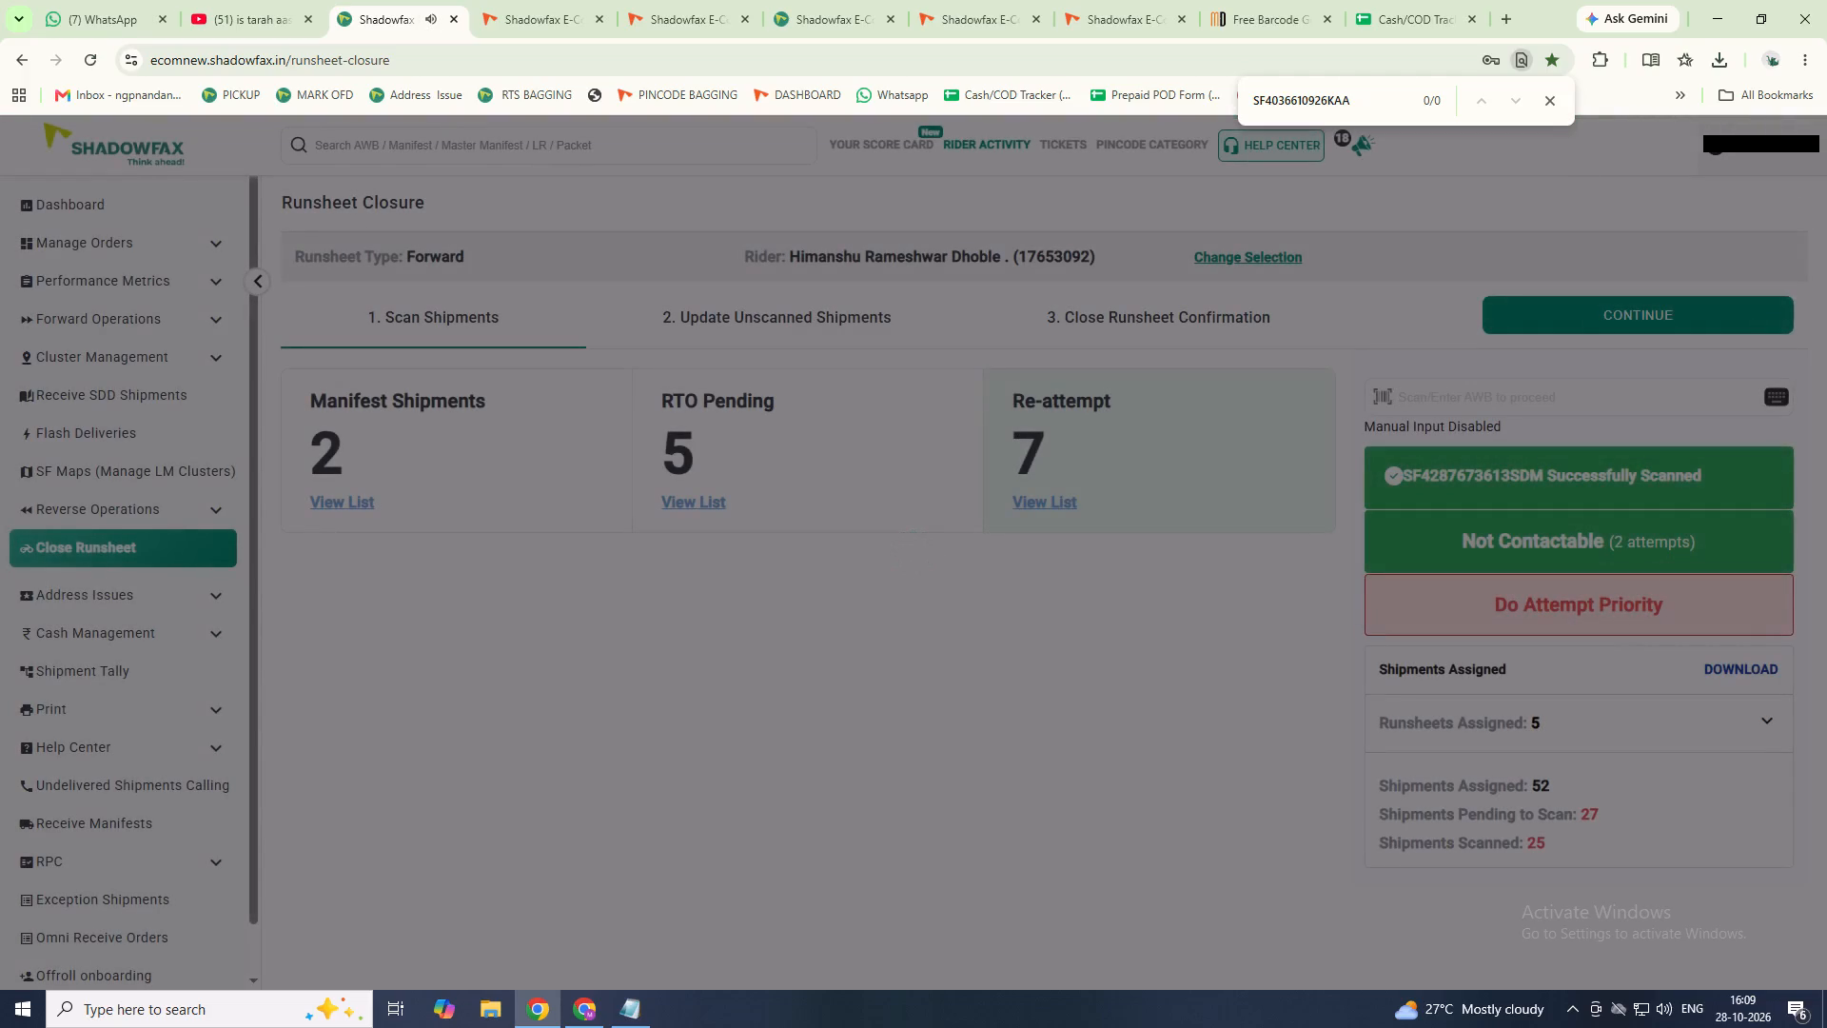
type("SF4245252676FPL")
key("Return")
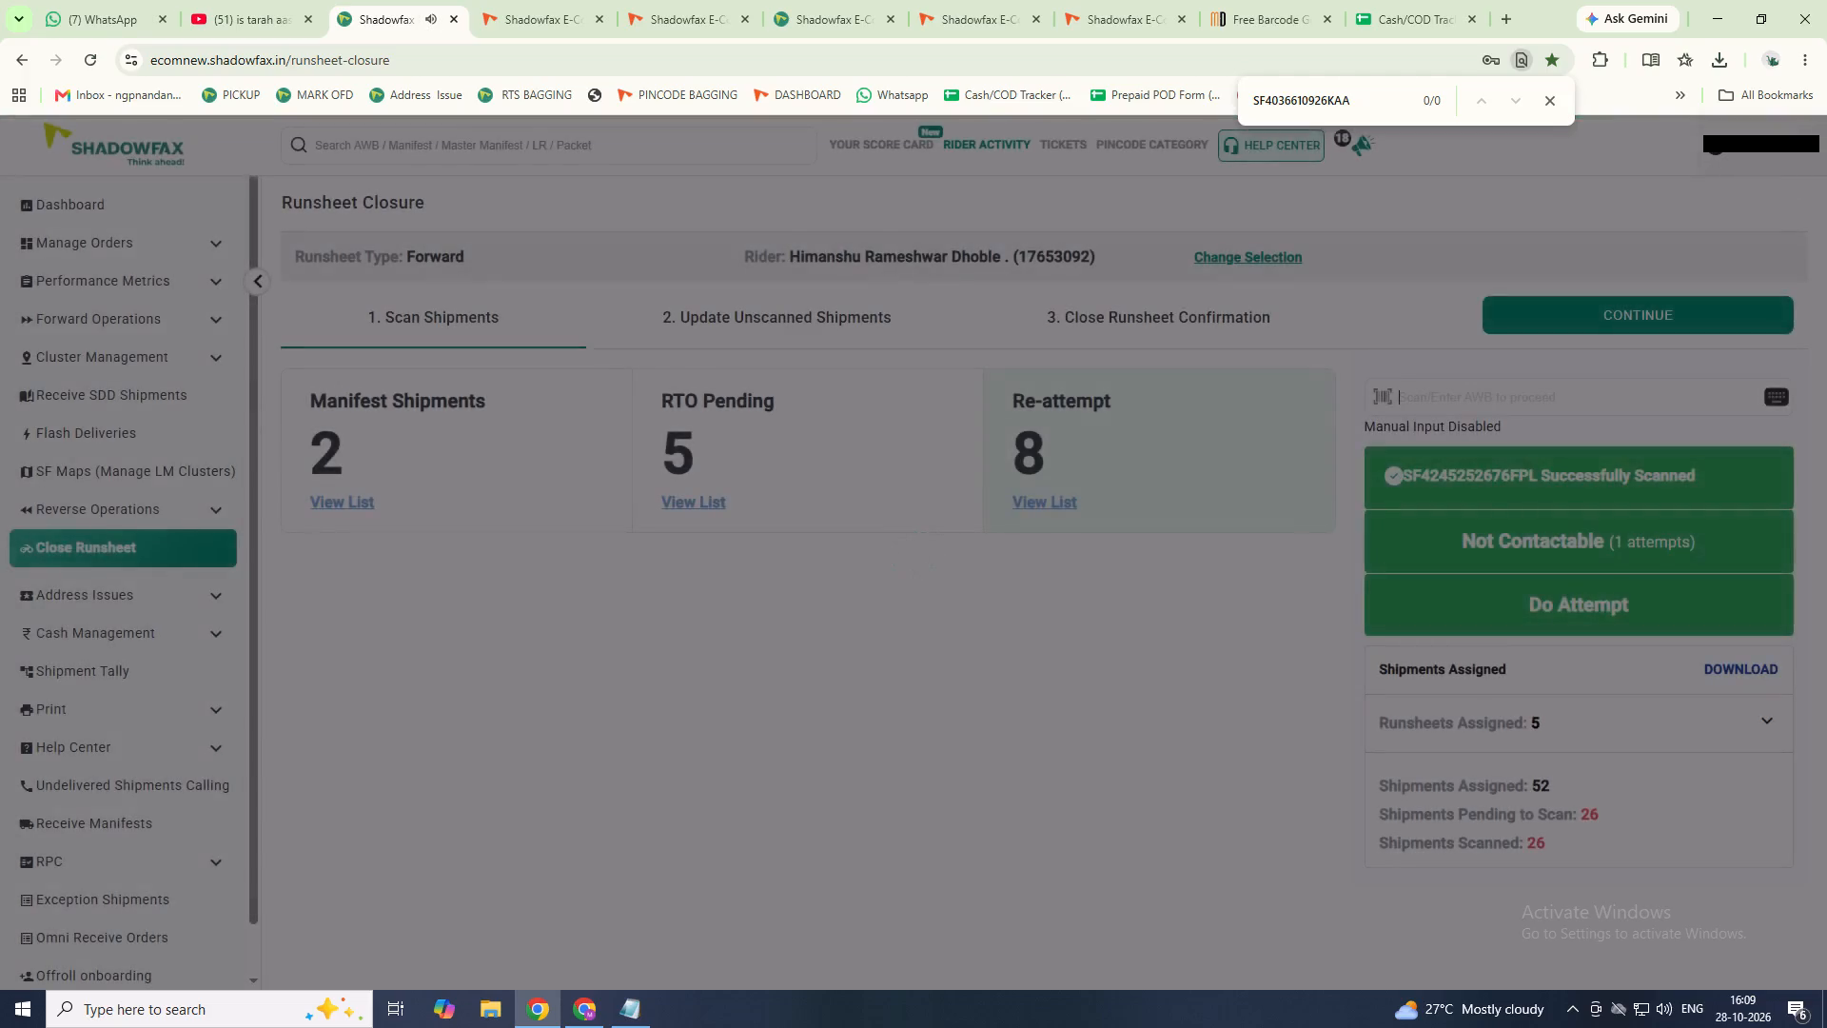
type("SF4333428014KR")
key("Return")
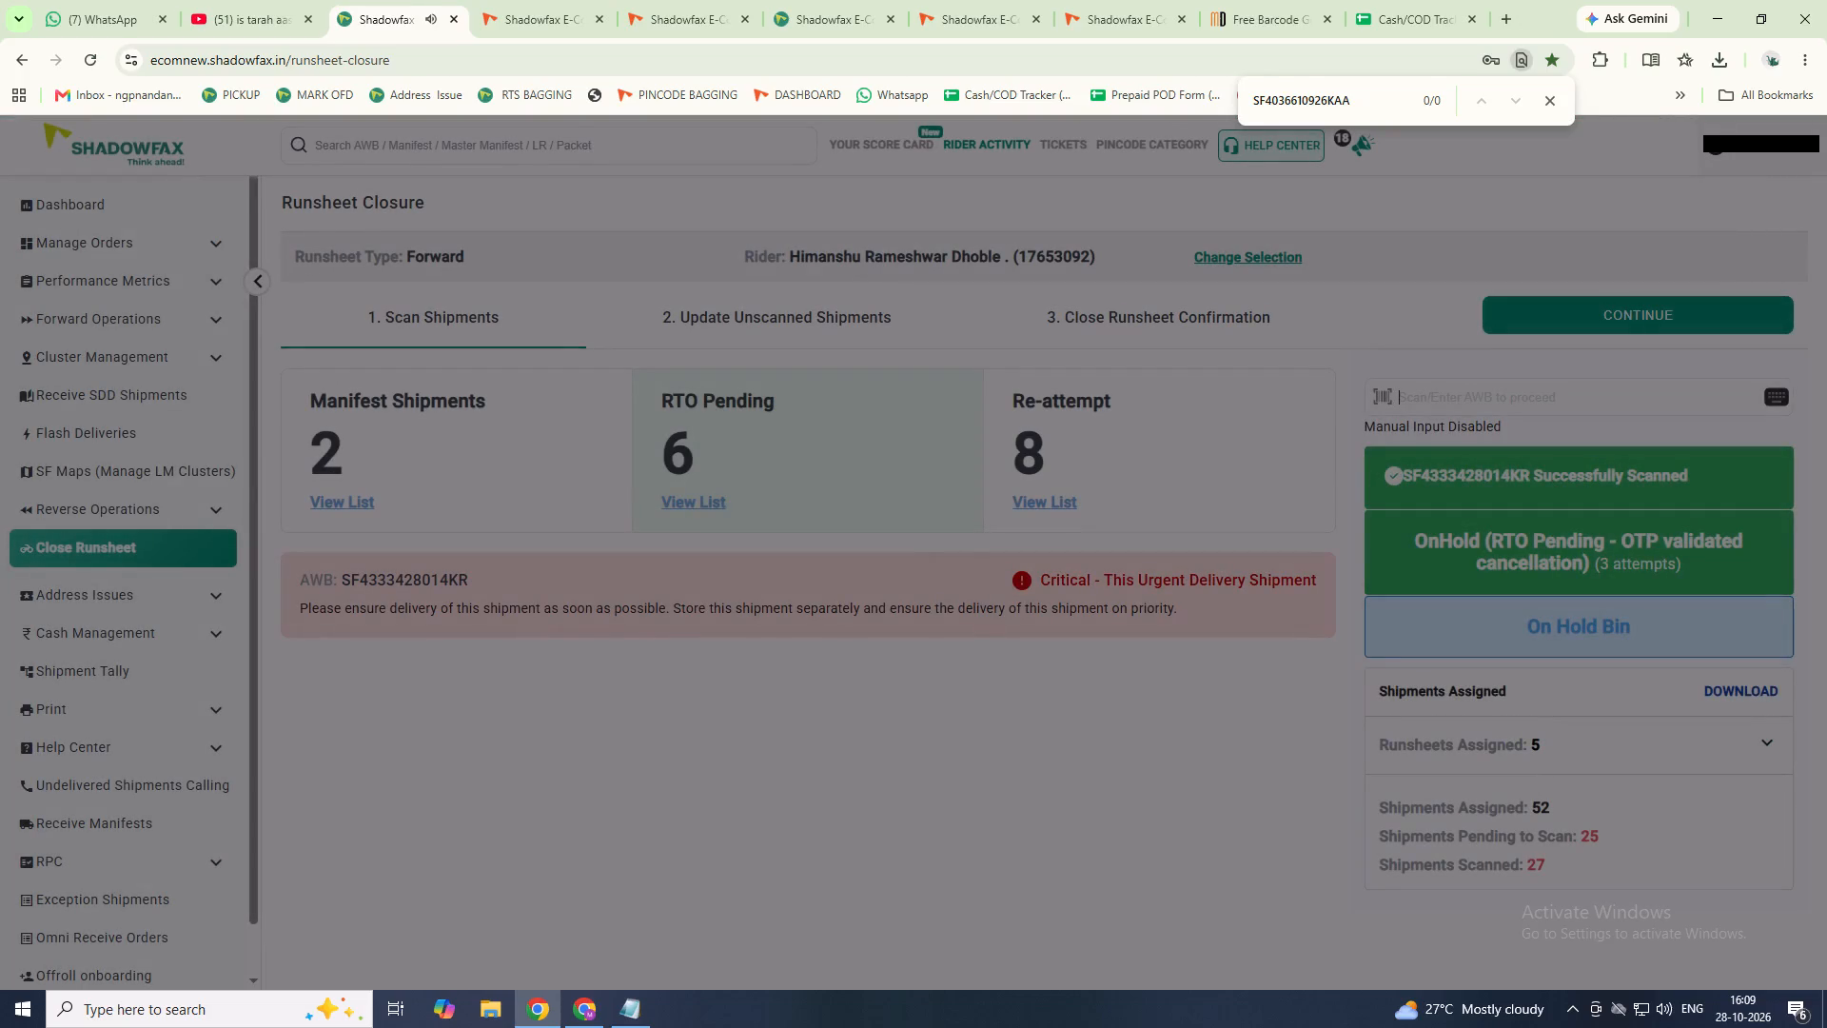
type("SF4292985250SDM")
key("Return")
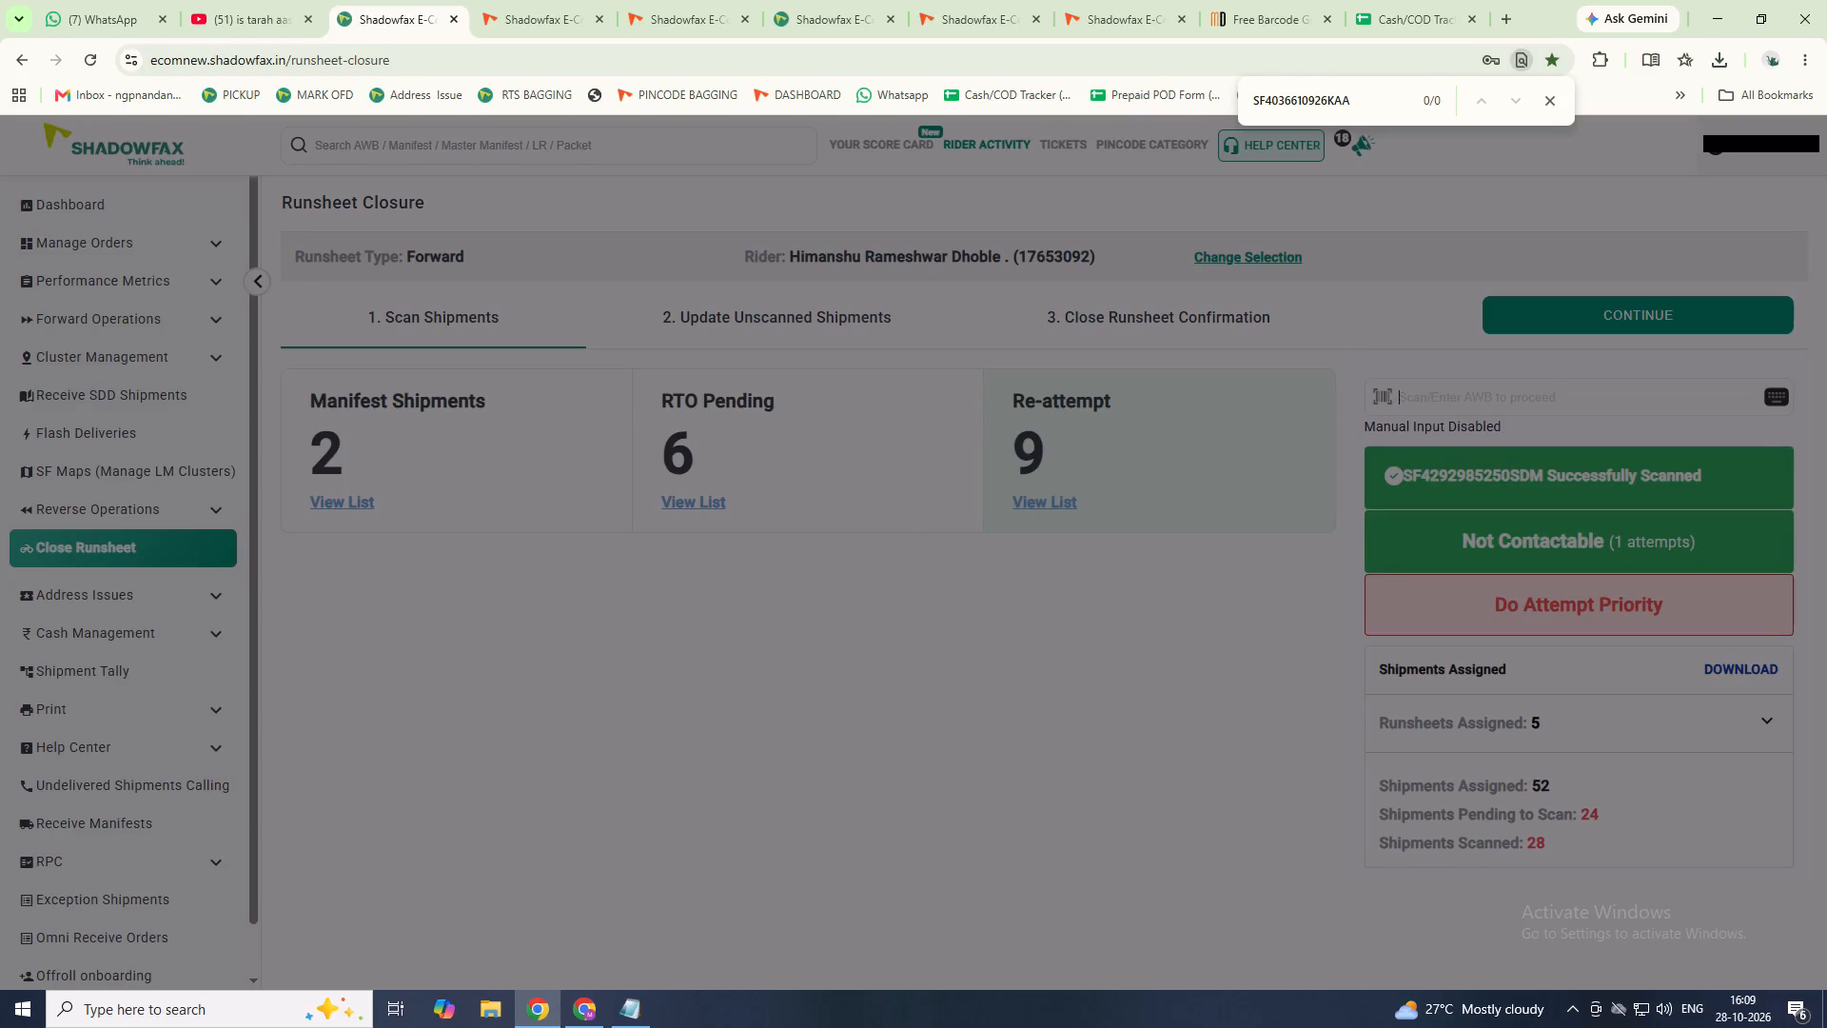
left_click(713, 311)
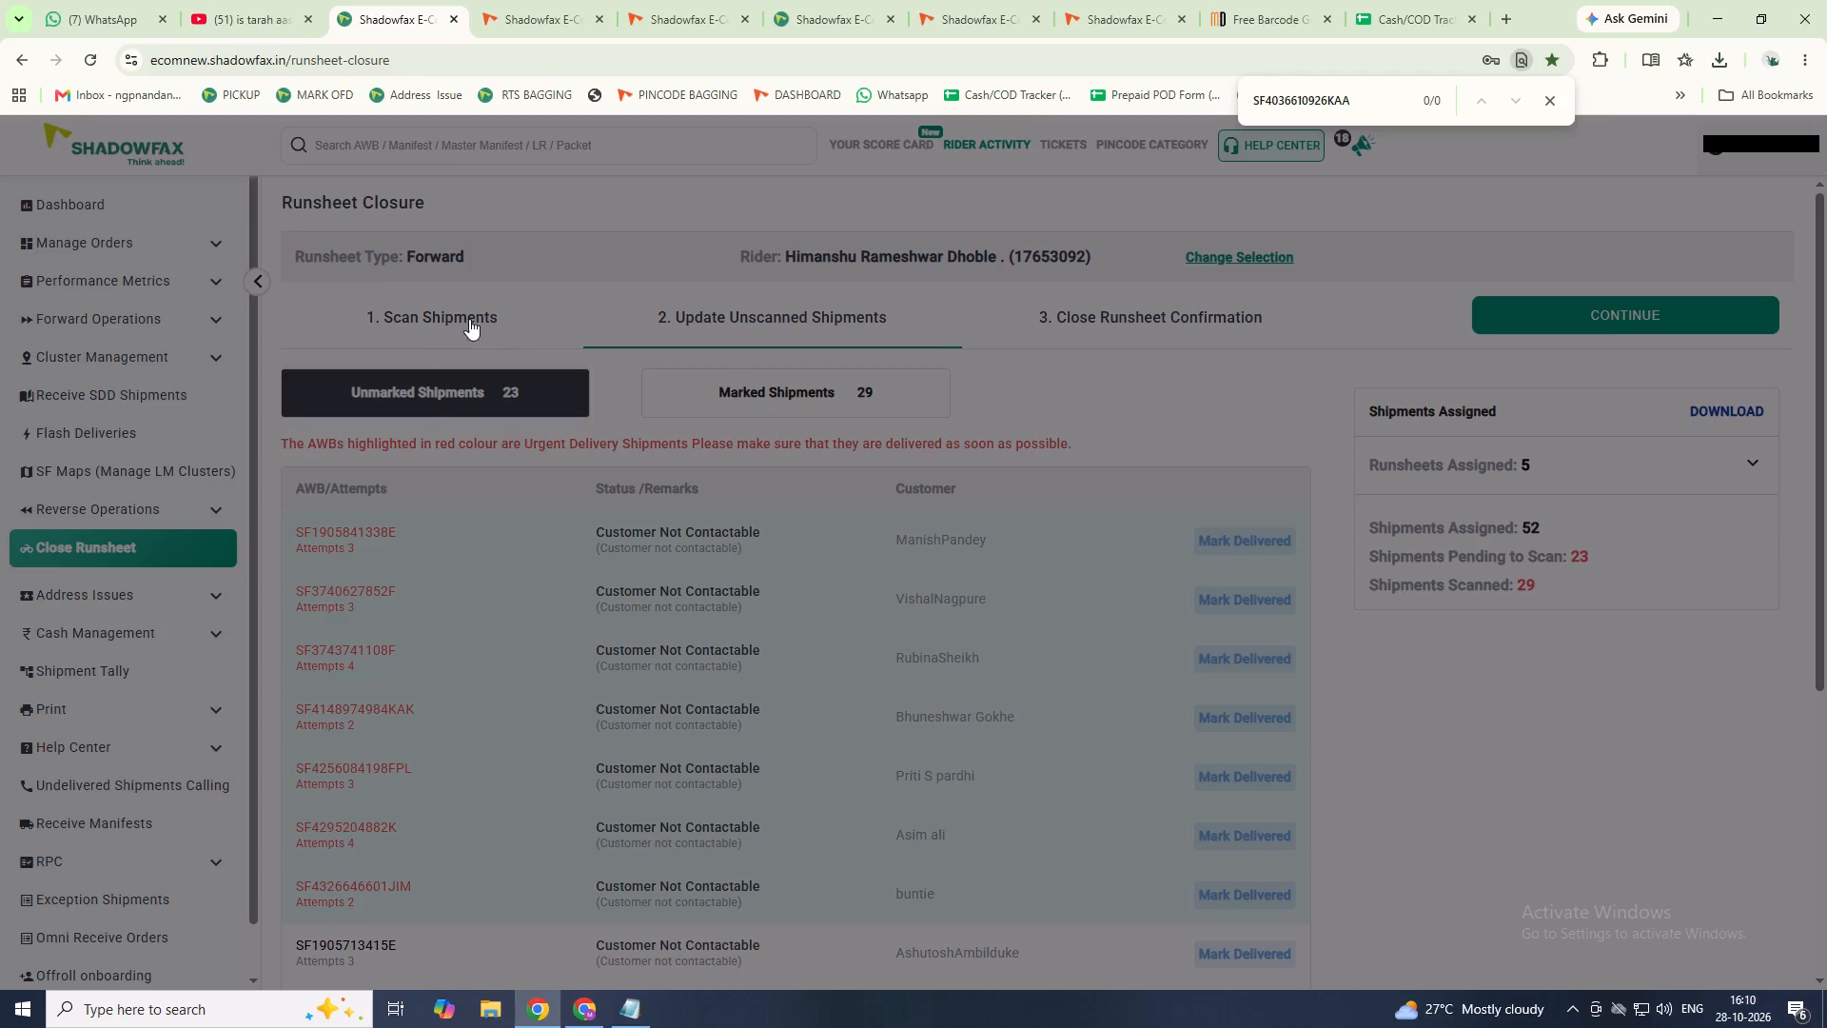
left_click(469, 319)
left_click(1663, 402)
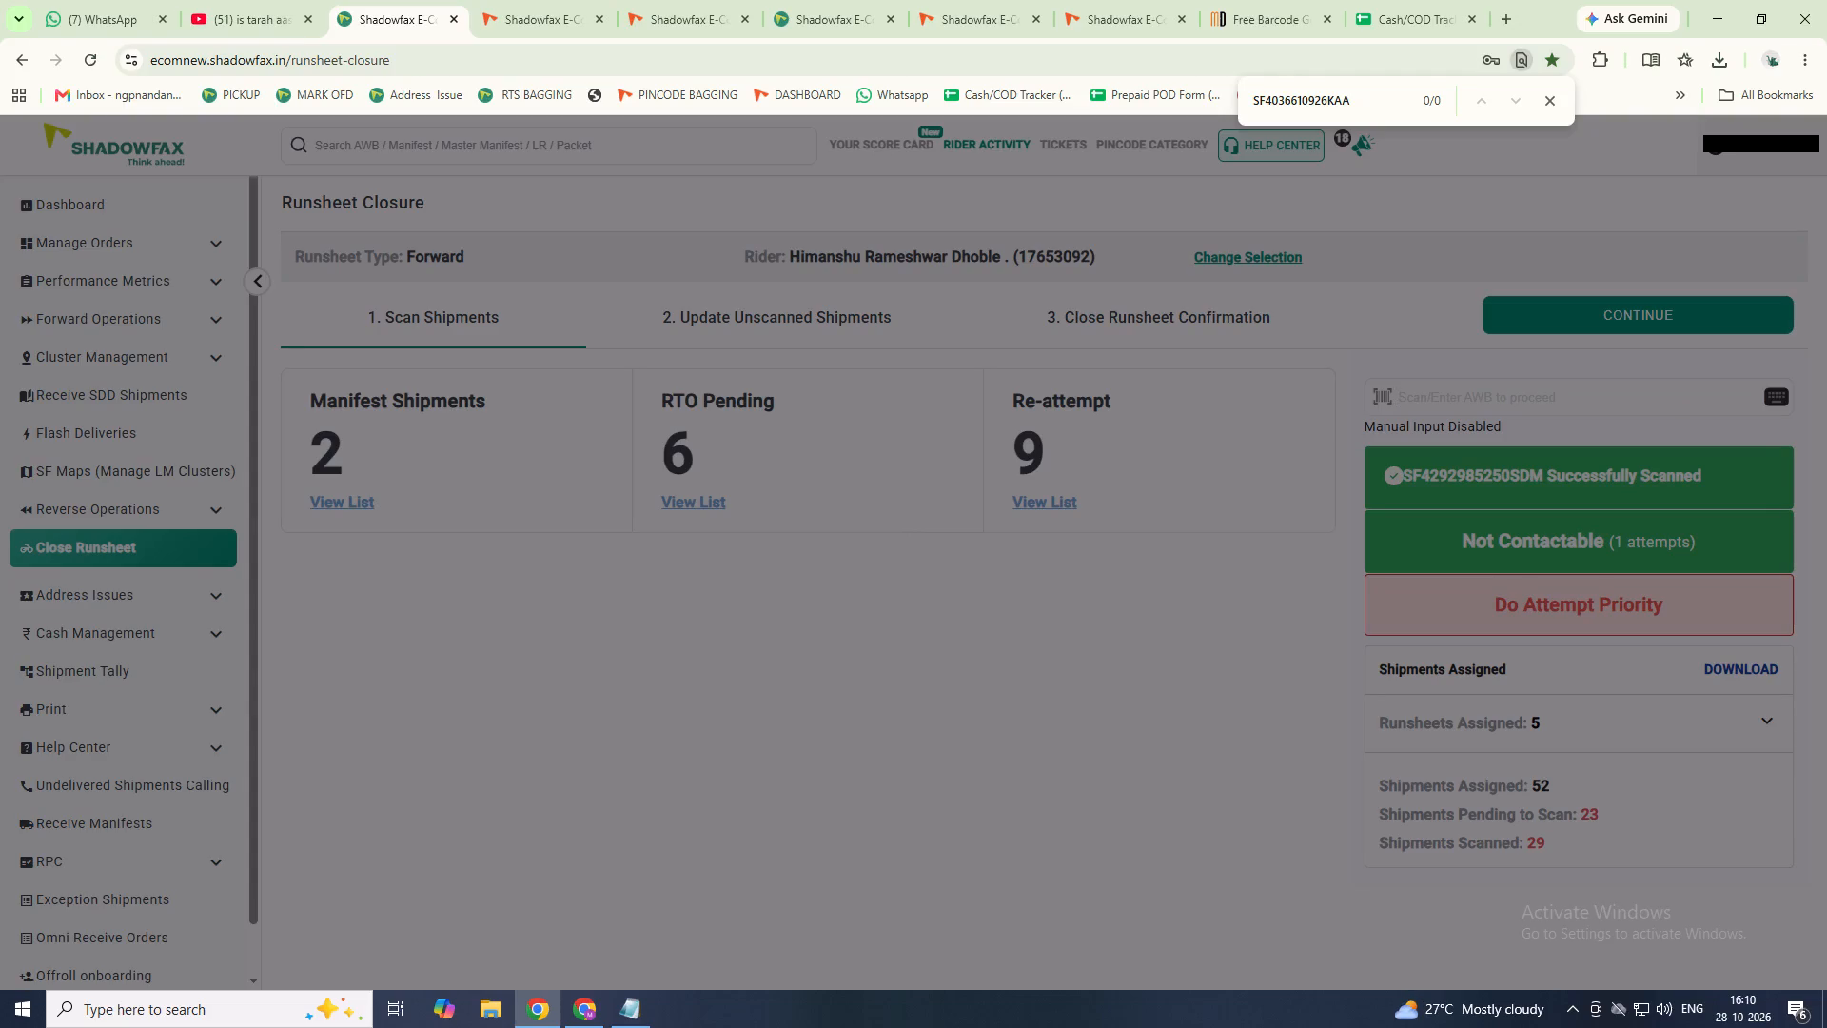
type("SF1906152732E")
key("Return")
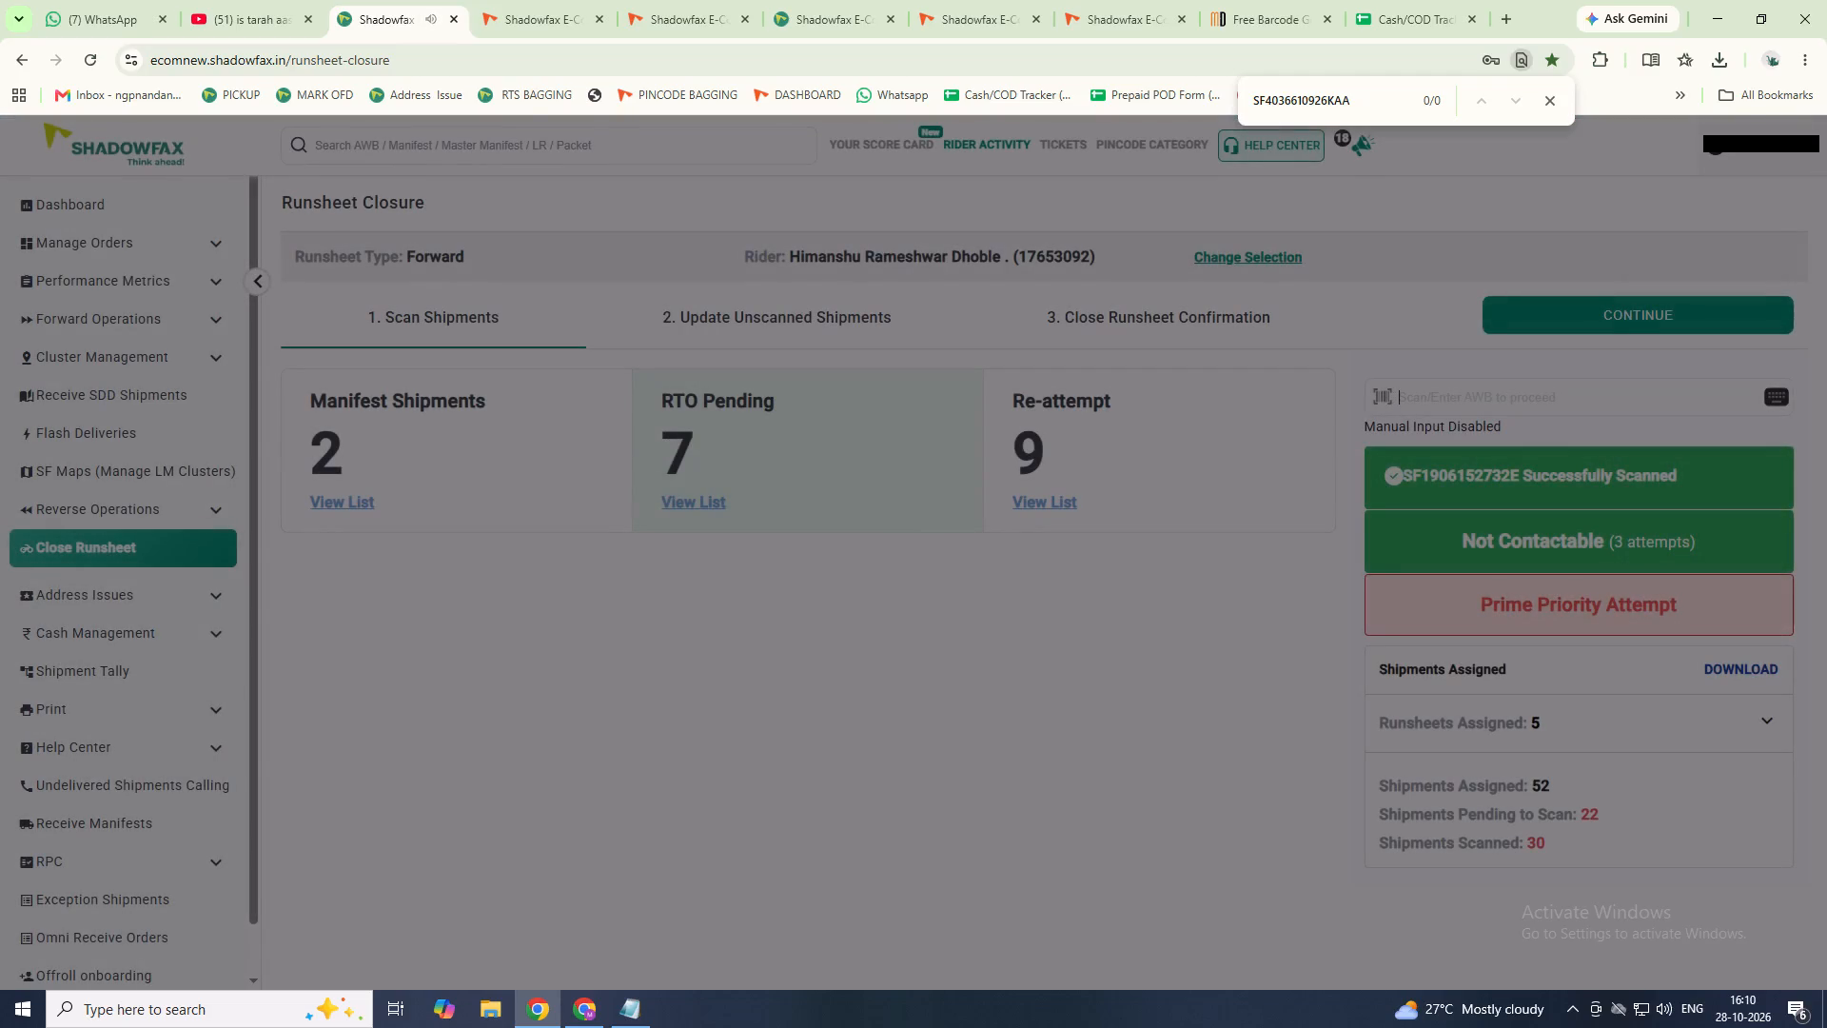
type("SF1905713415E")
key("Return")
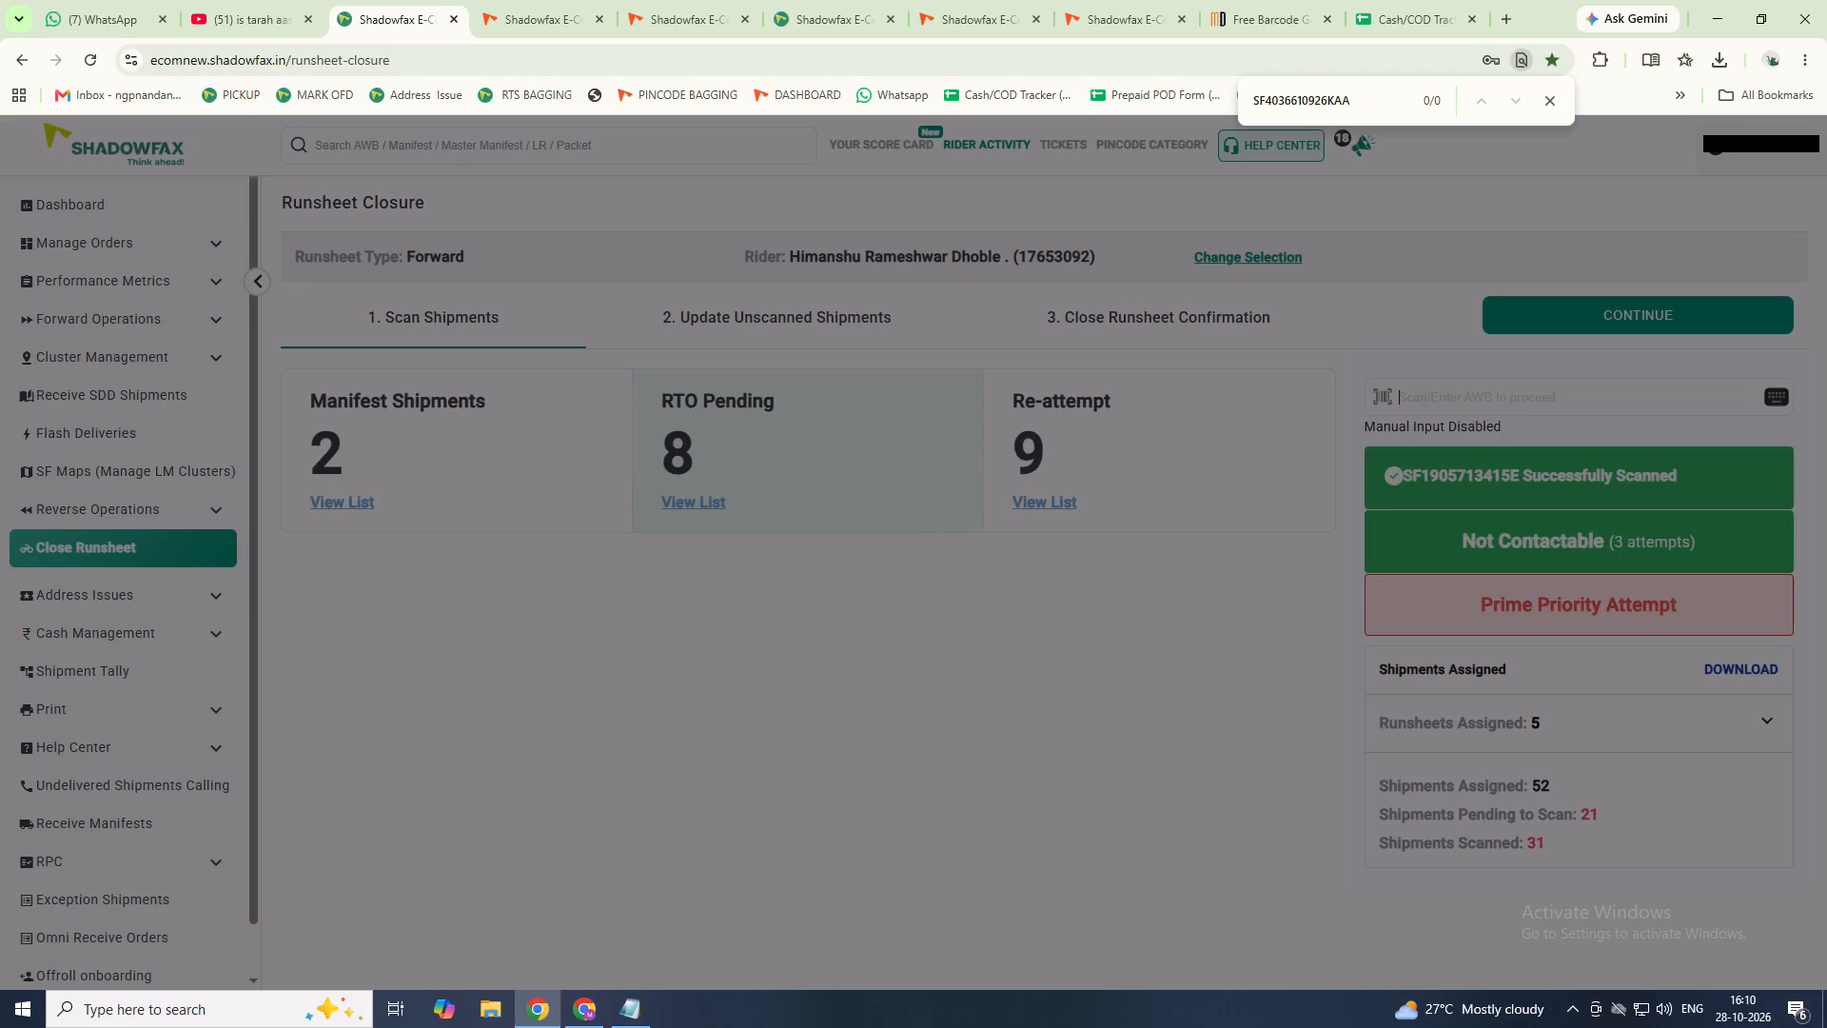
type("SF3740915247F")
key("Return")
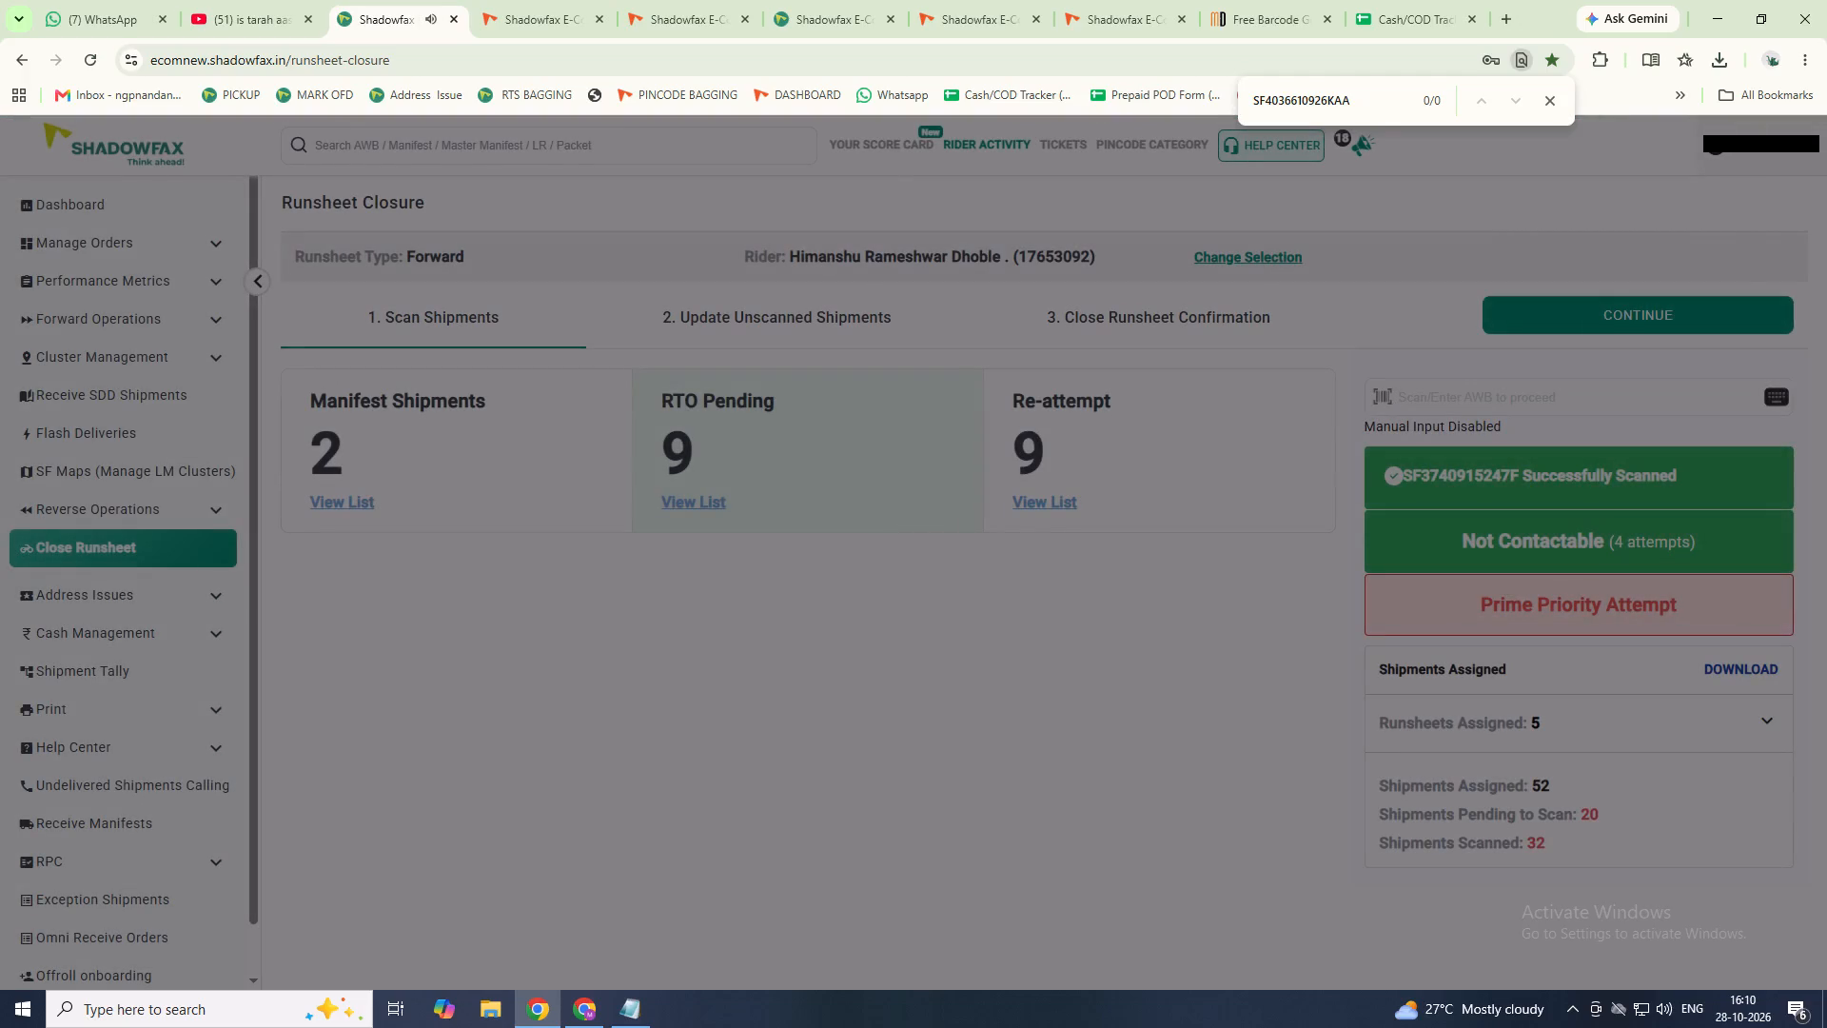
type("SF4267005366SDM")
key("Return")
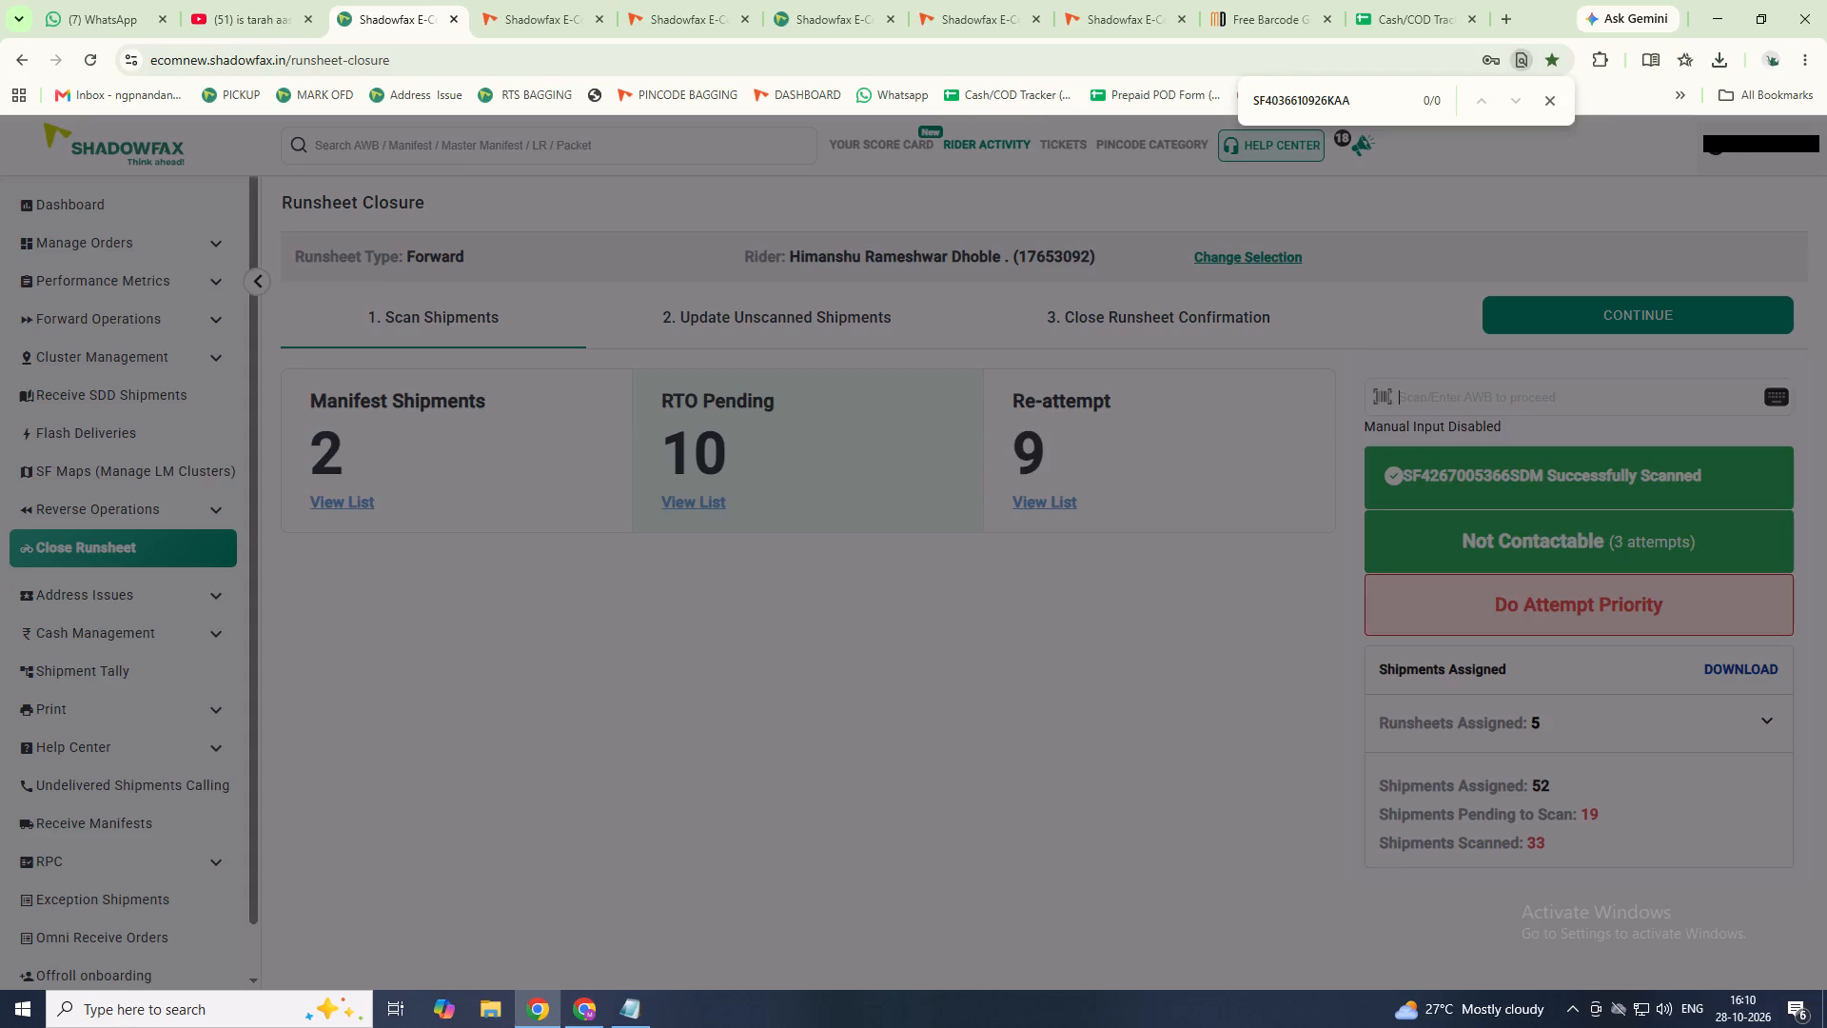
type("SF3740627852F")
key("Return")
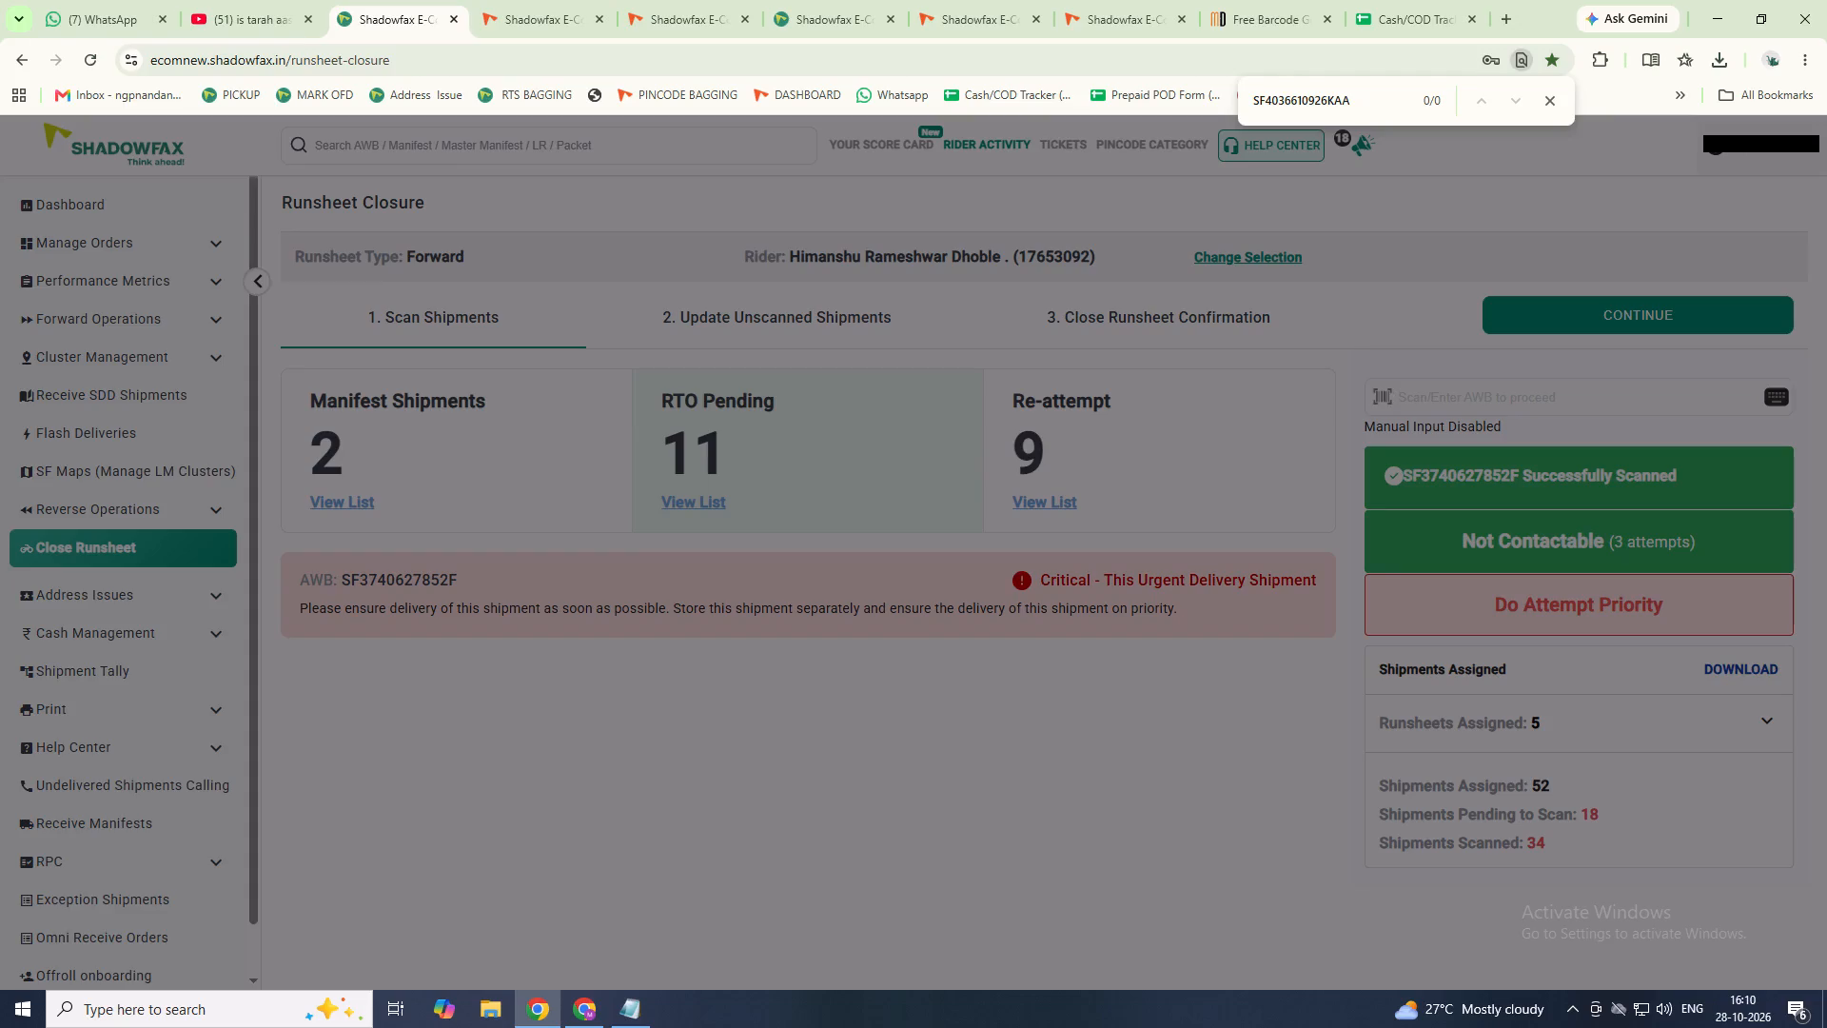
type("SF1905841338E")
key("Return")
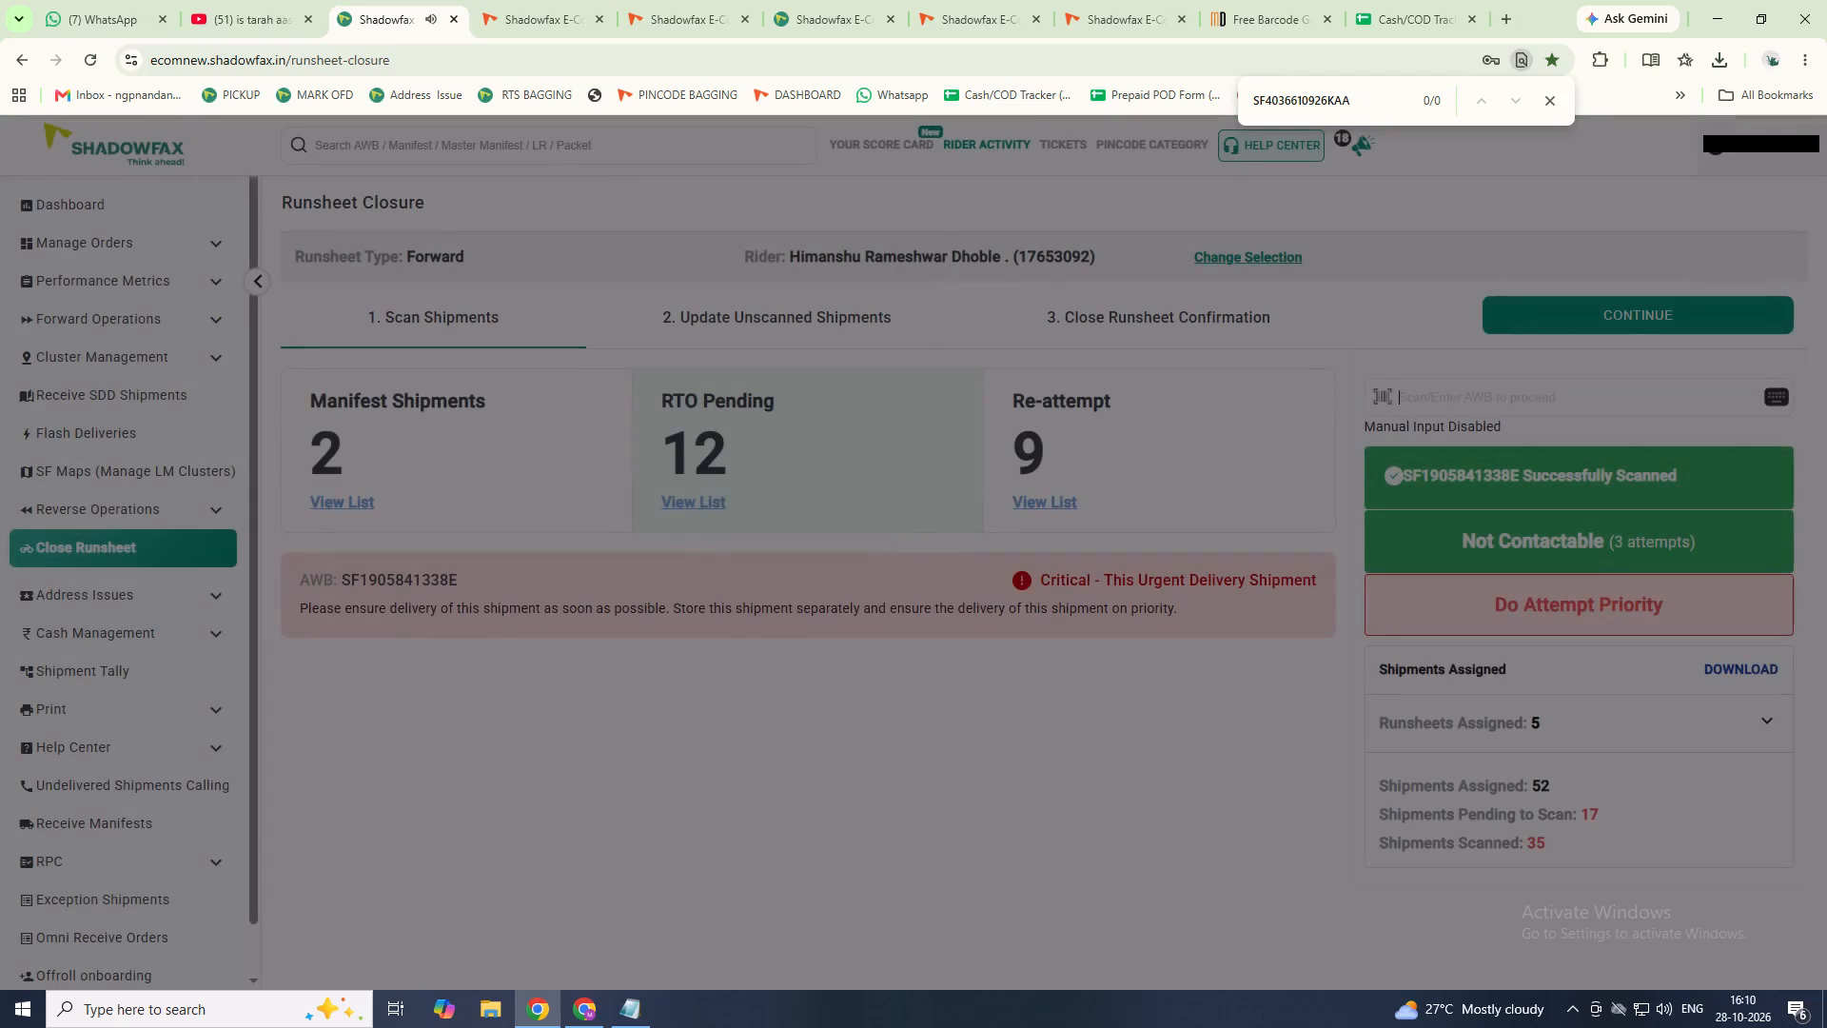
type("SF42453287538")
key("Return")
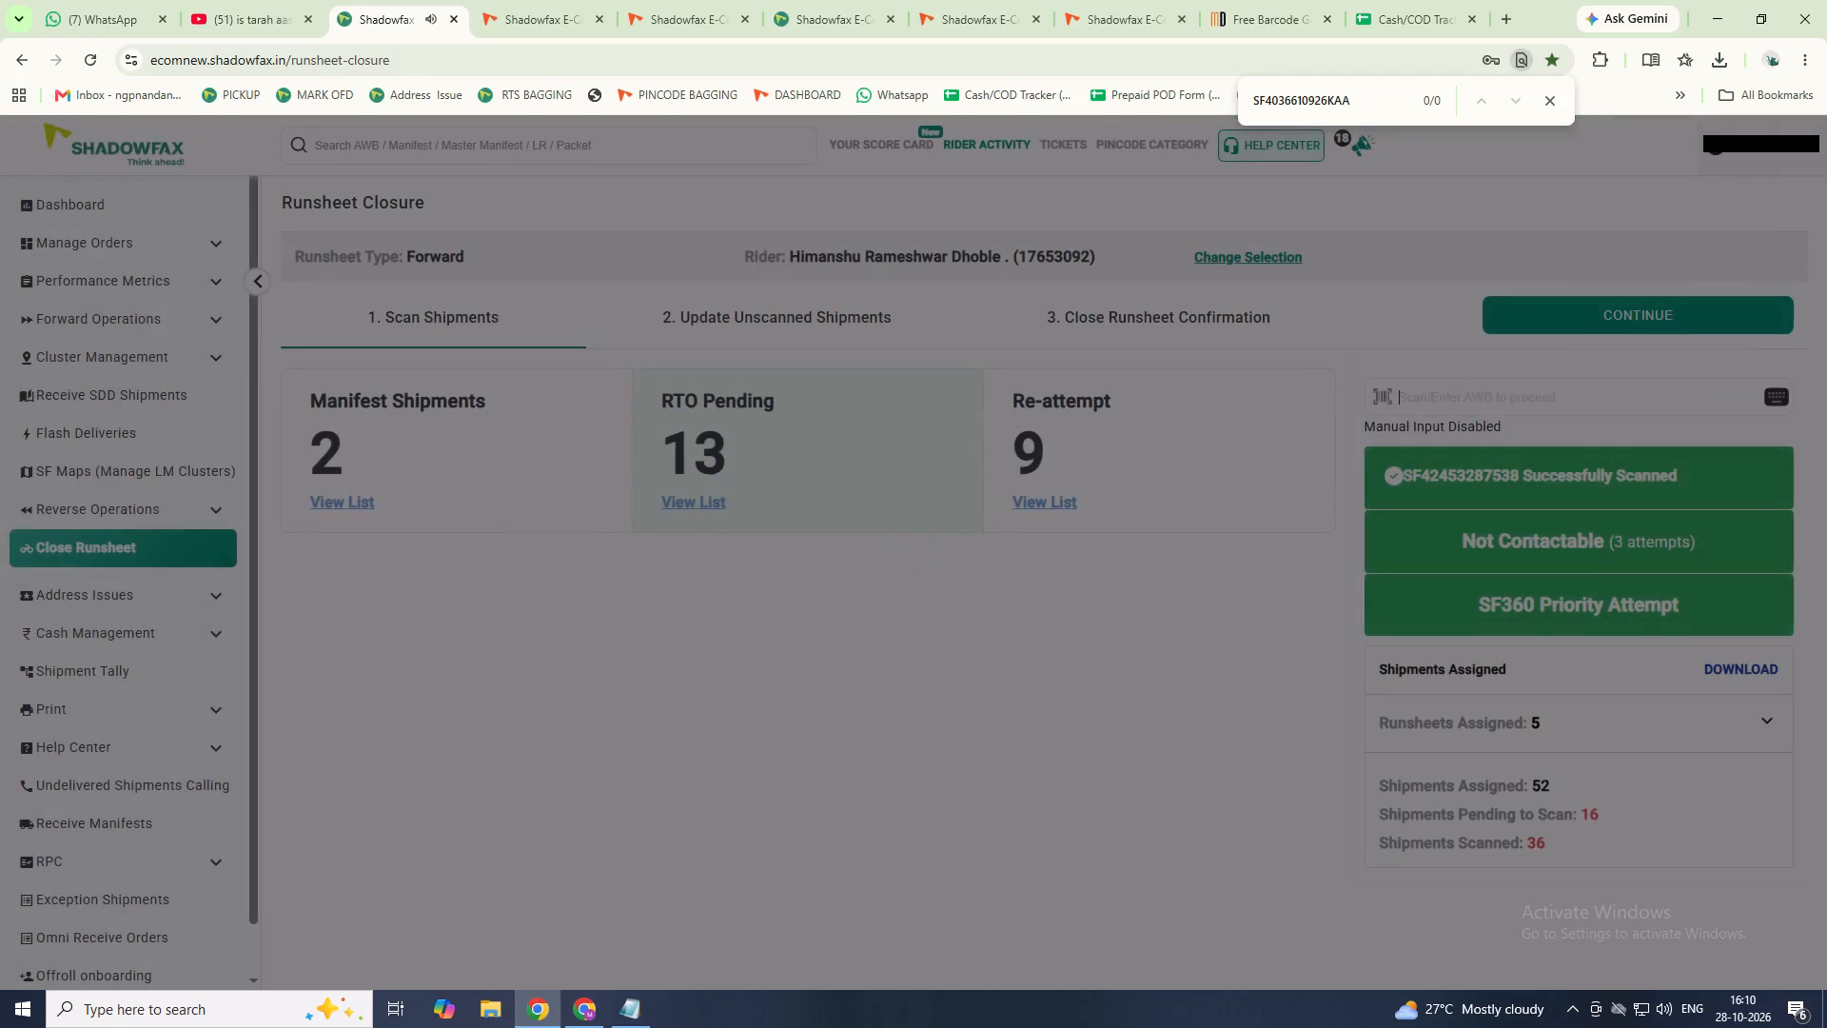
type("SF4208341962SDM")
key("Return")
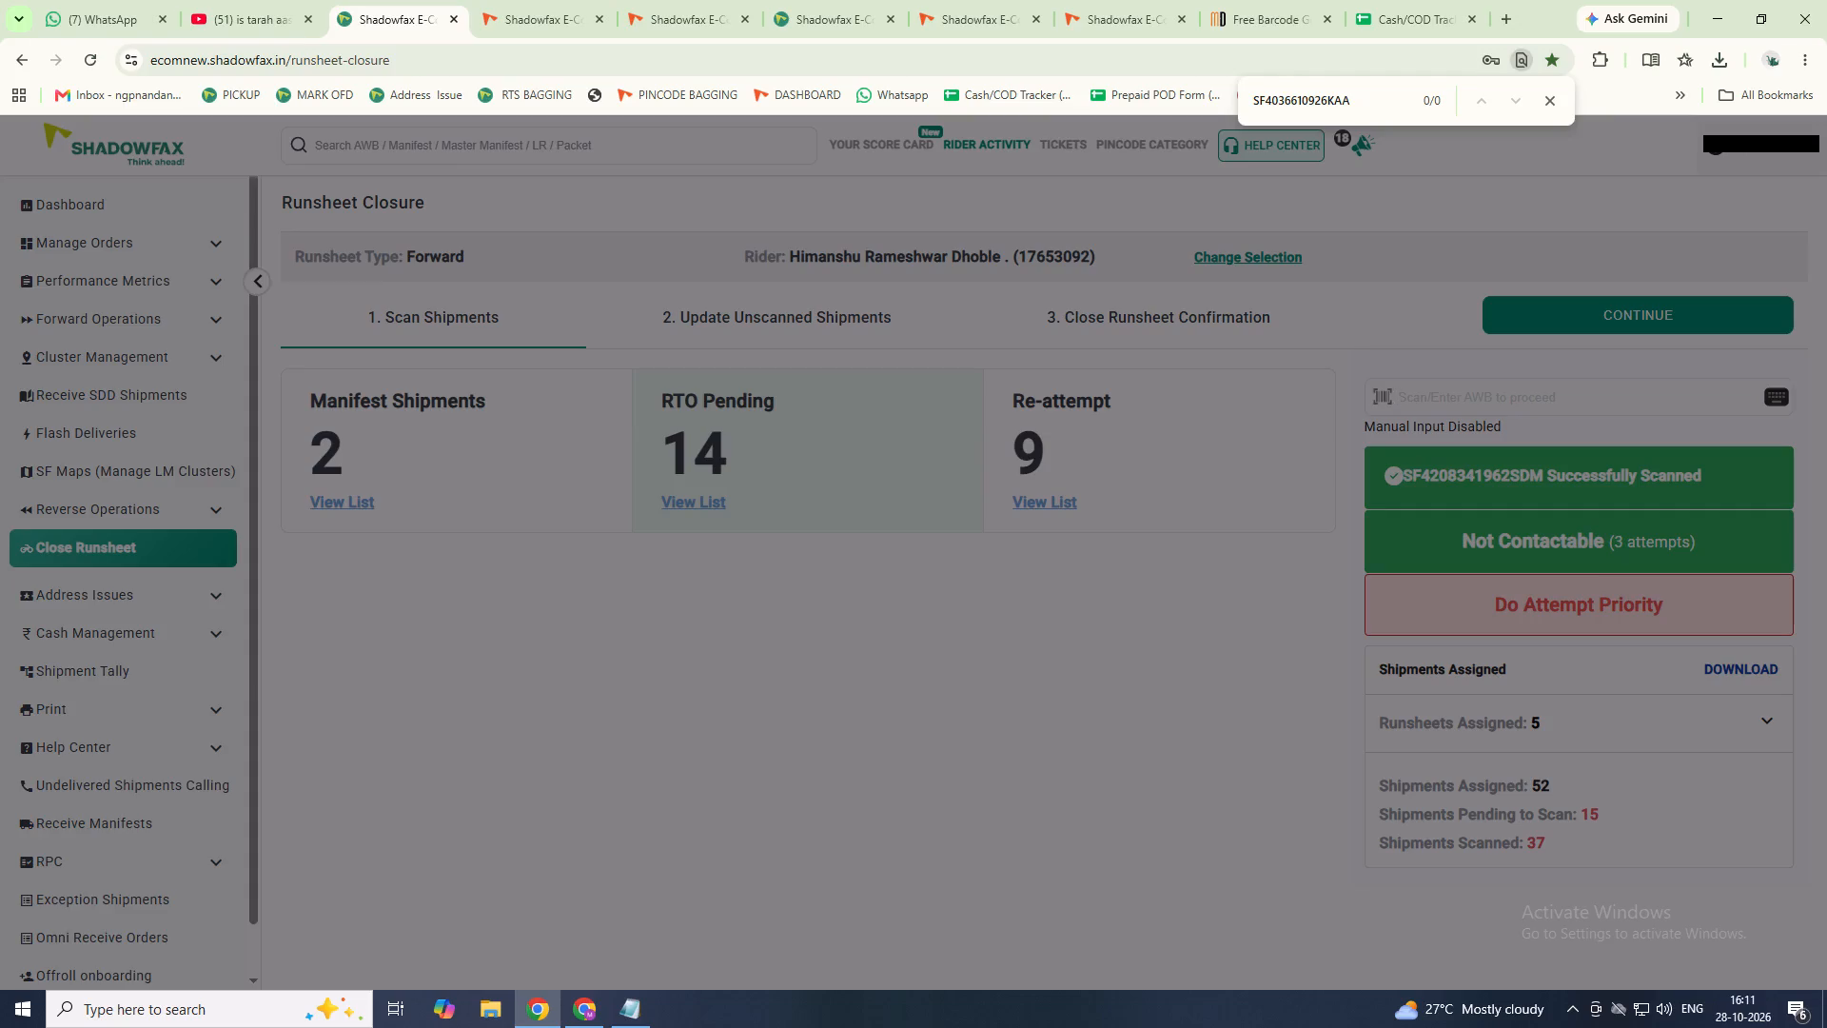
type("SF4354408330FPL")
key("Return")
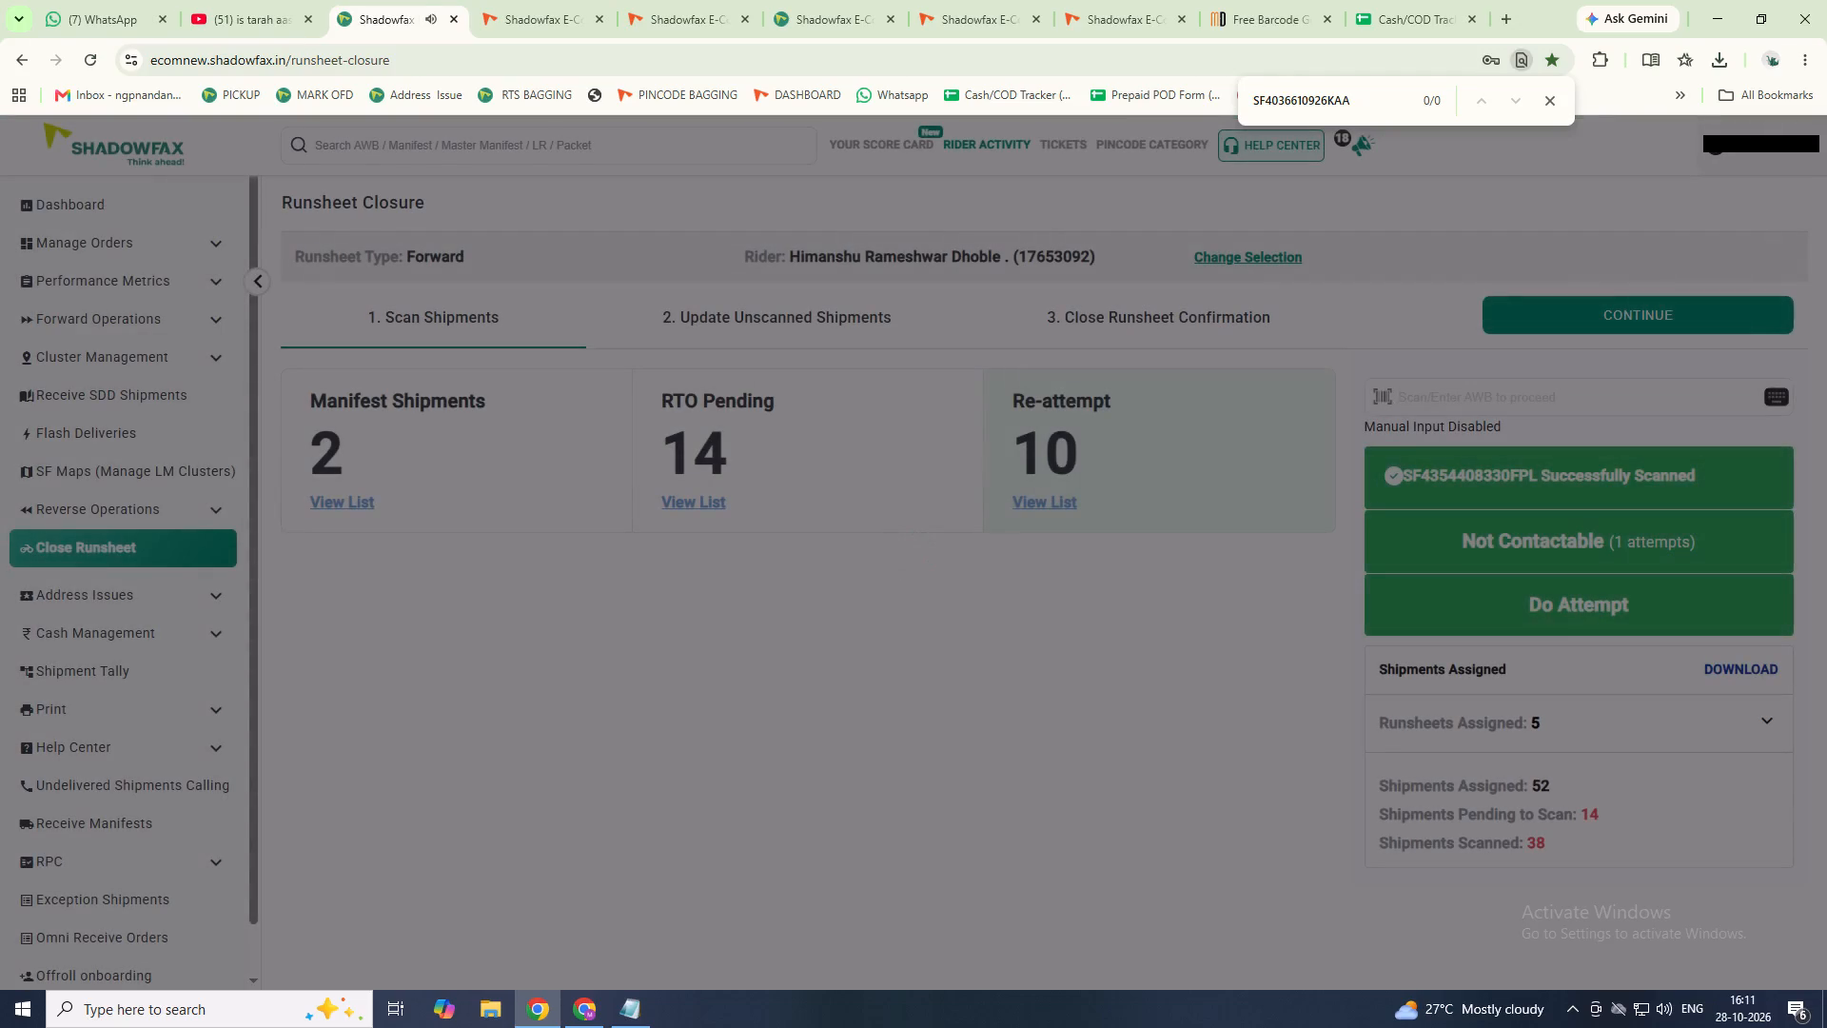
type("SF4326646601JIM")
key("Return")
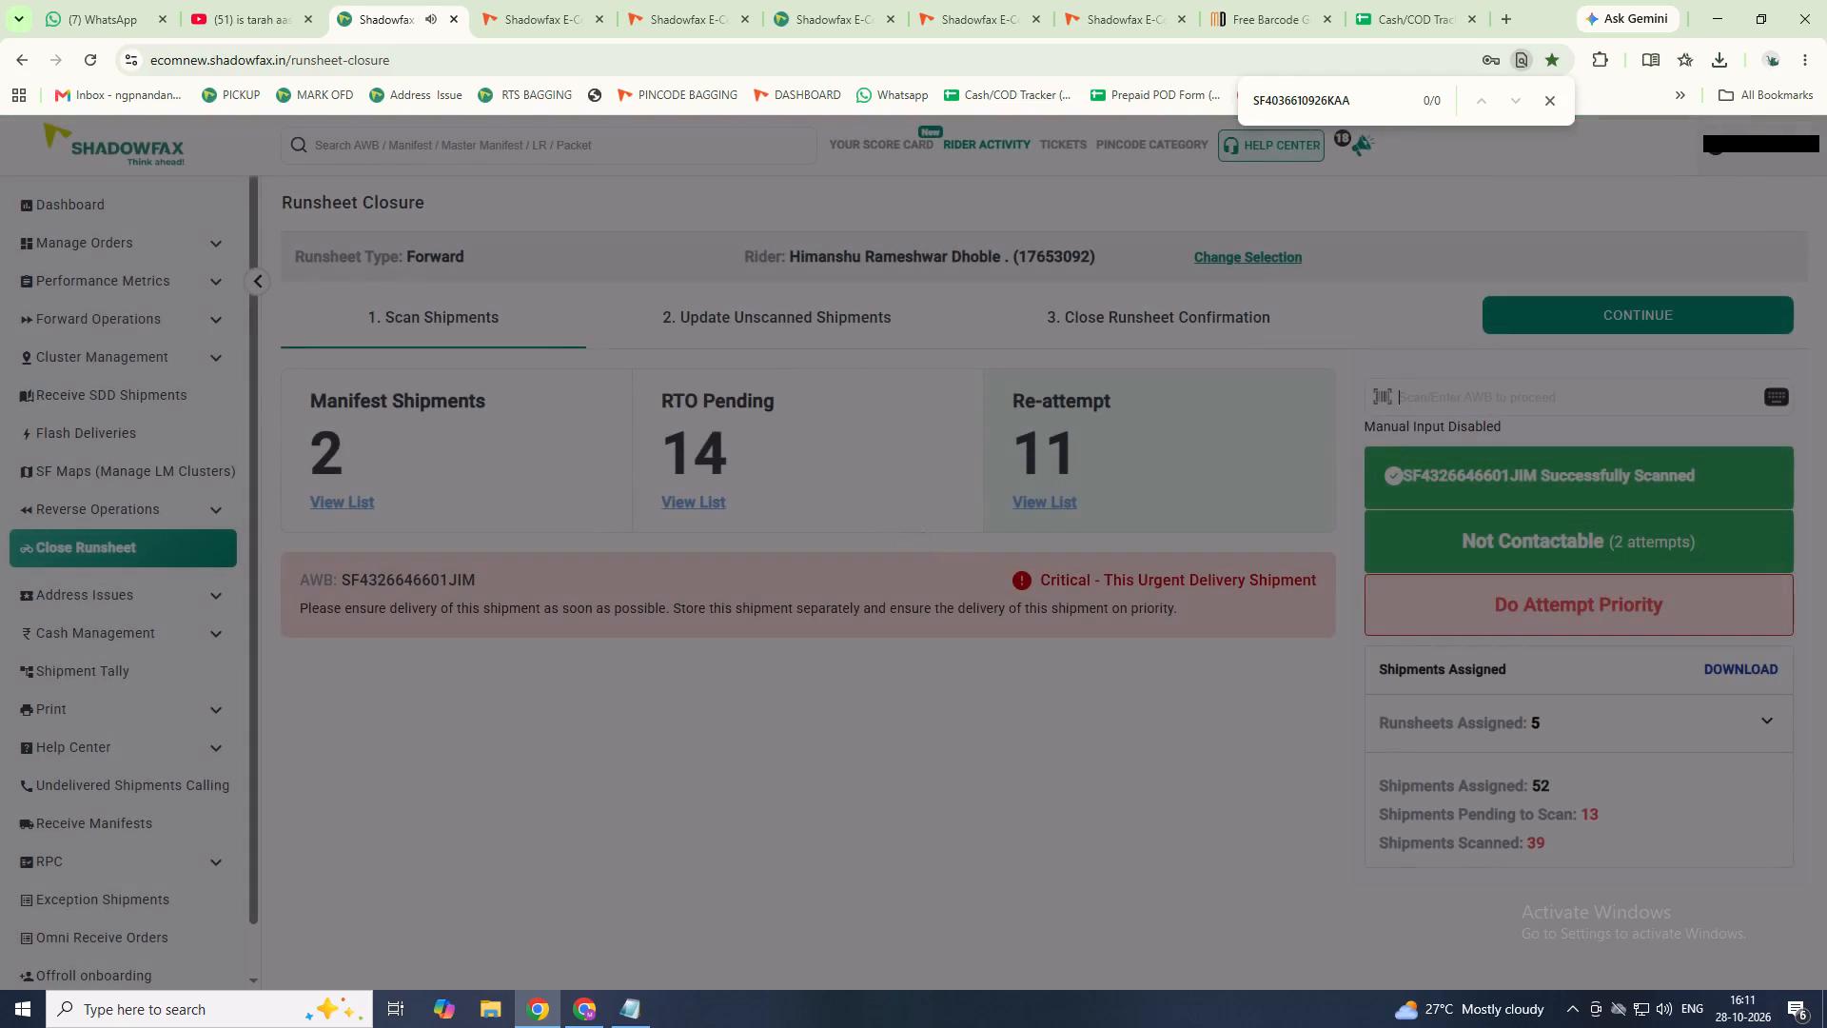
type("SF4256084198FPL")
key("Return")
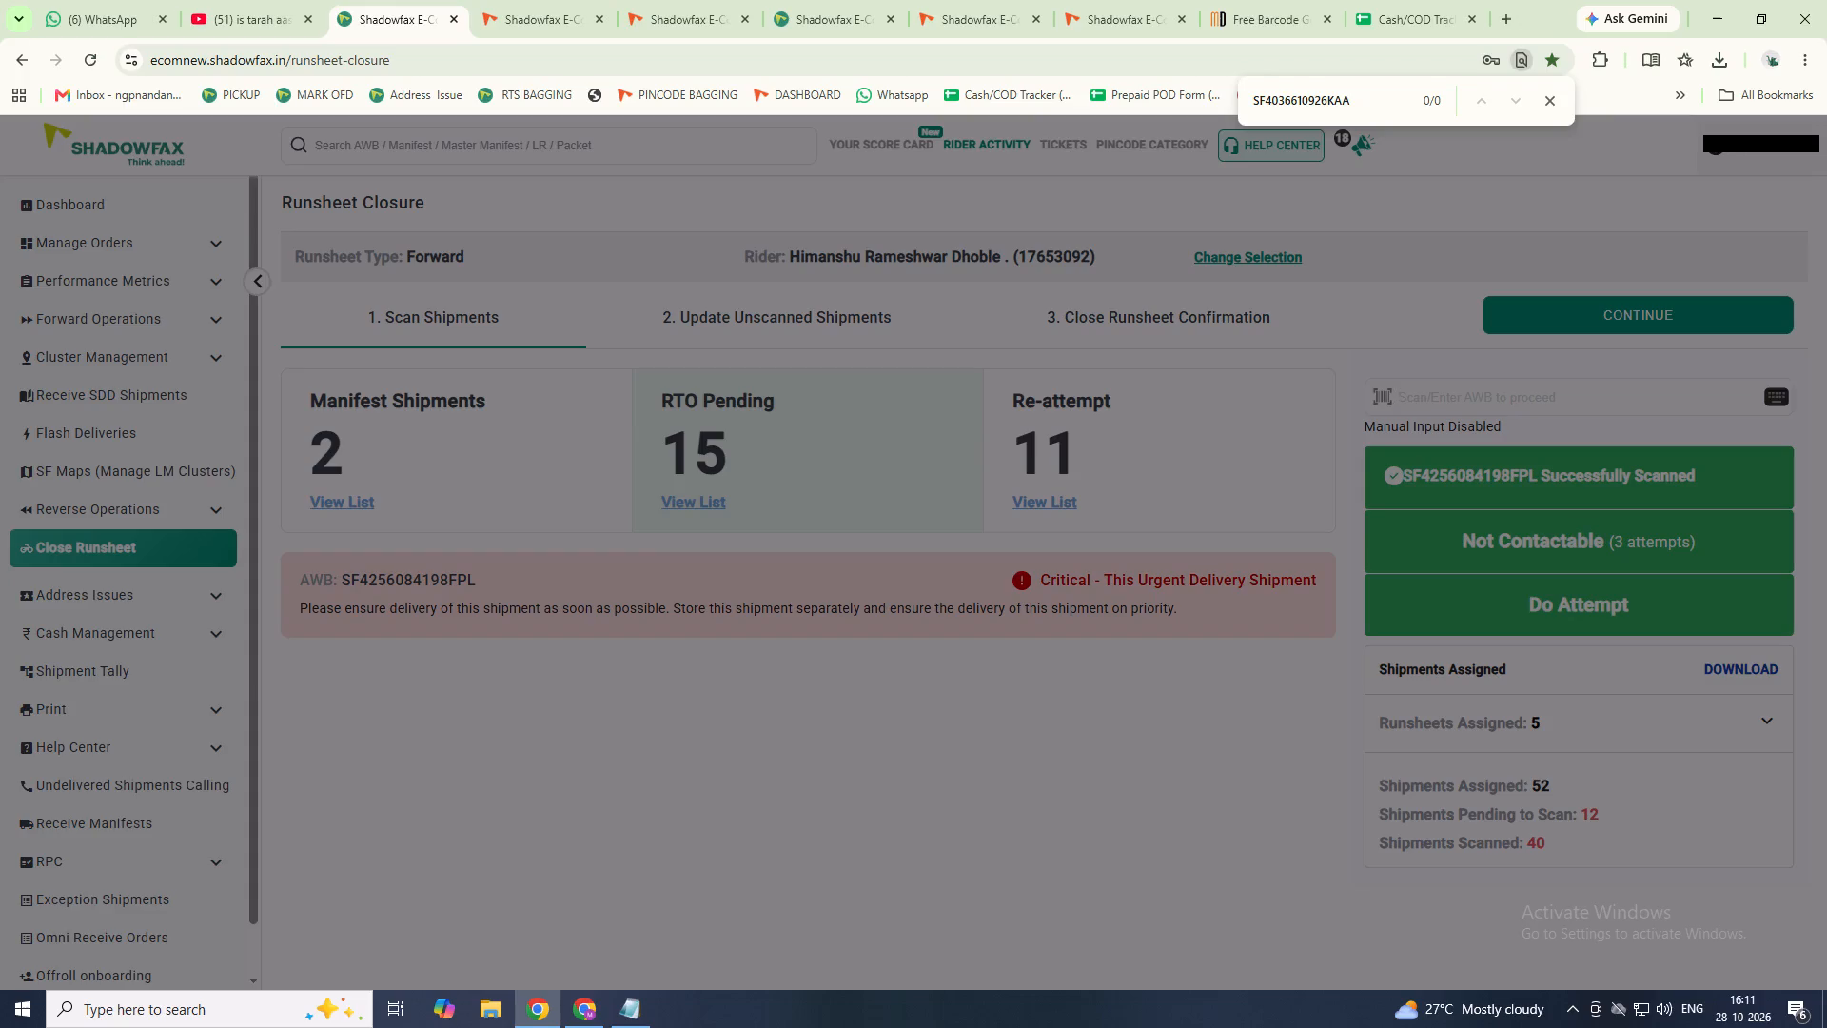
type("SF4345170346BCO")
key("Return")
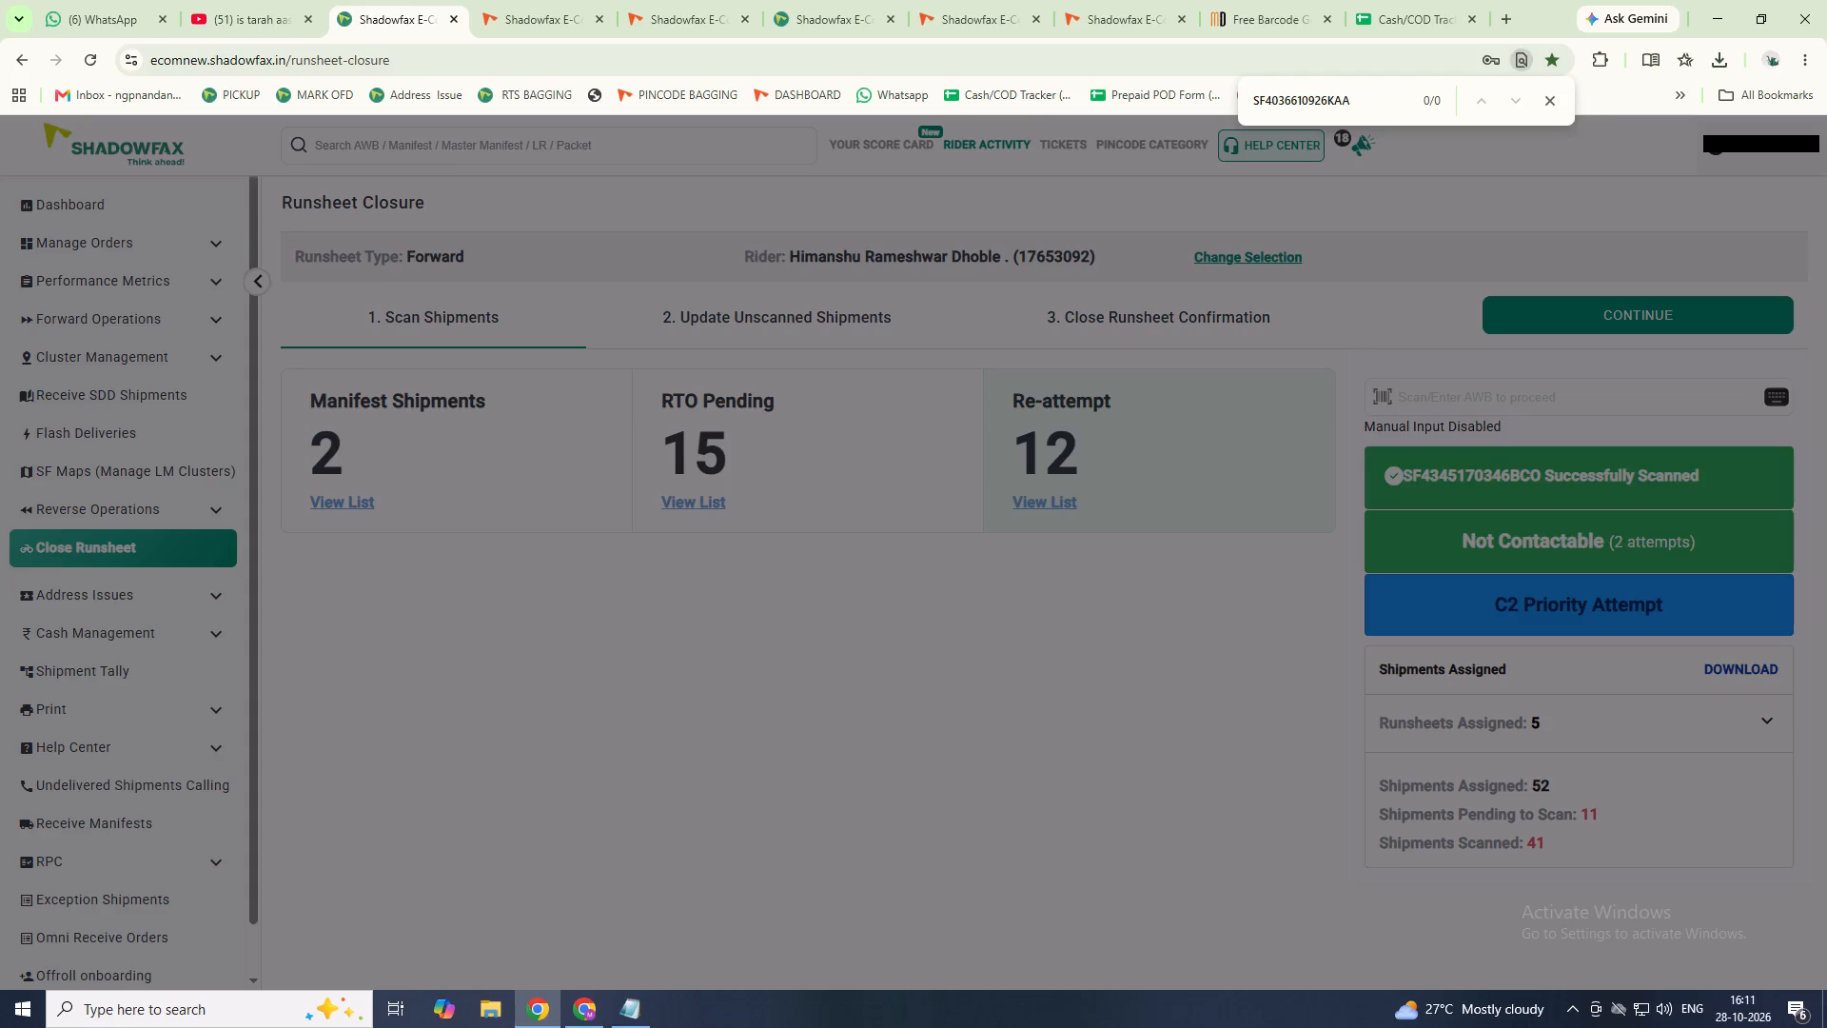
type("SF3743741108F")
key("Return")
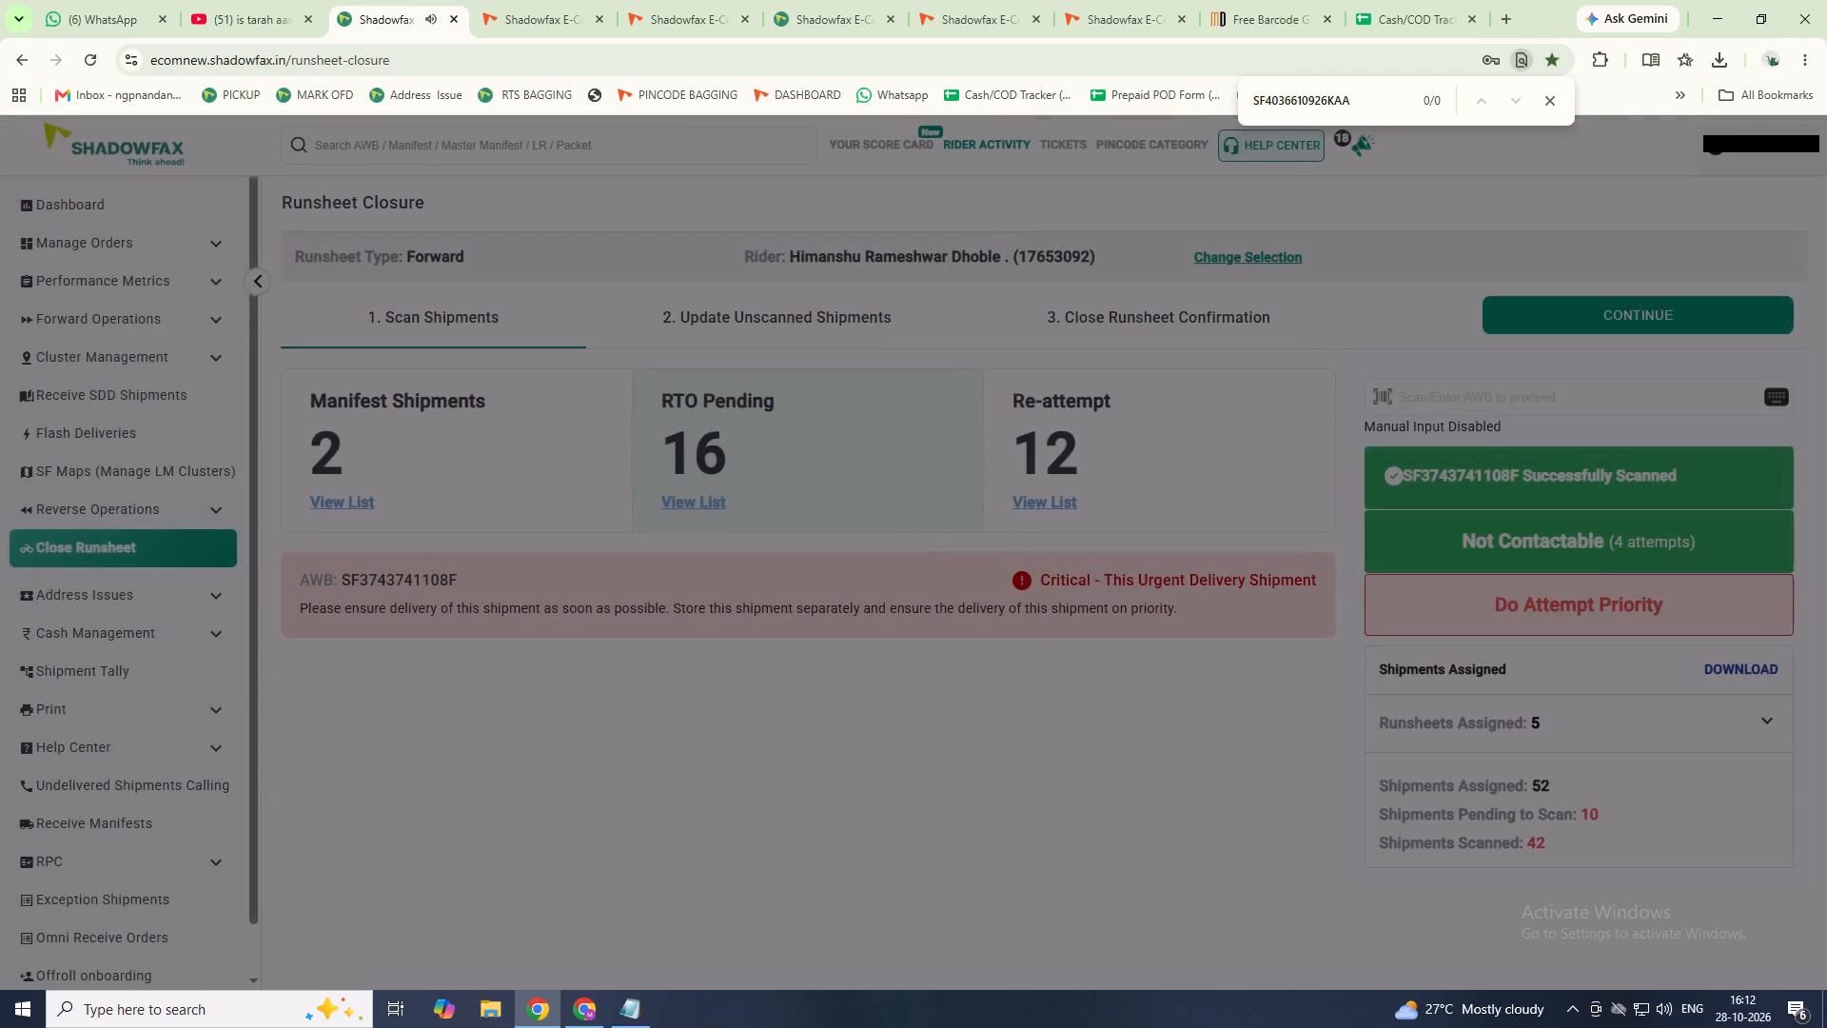
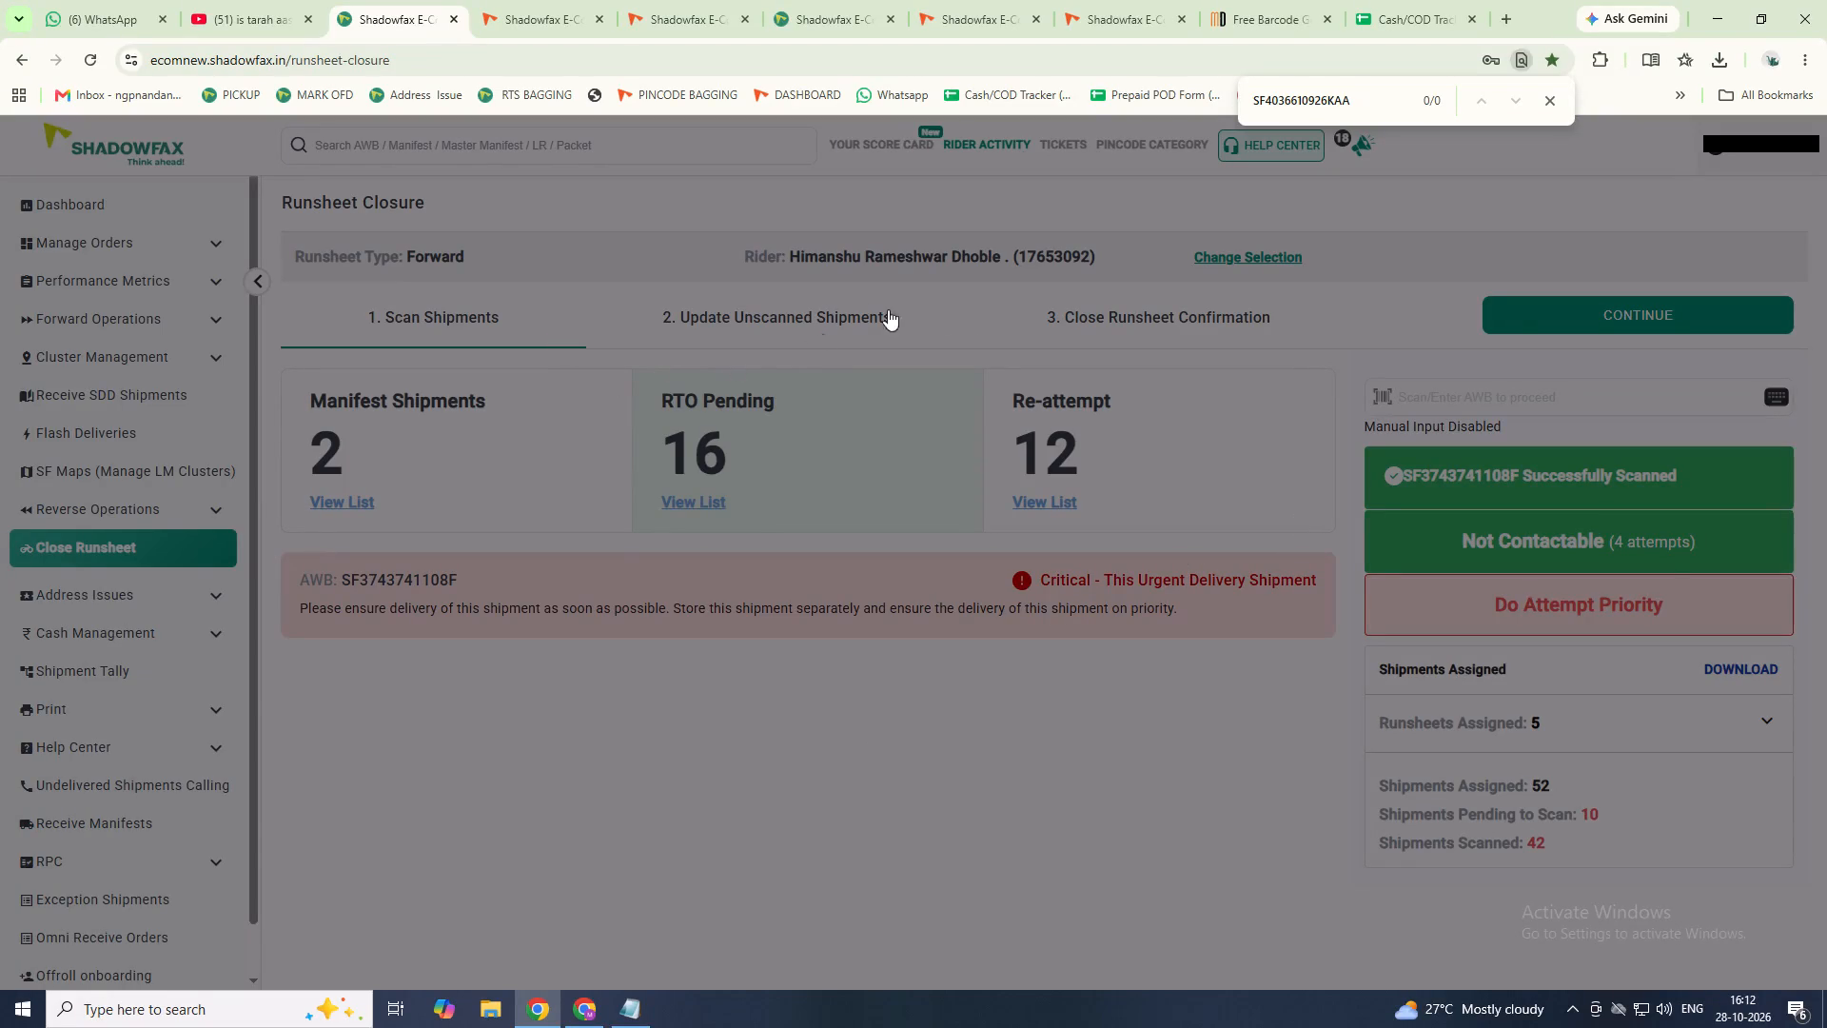
Review the AWBs in the rider's unmarked shipments list, and return to scanning shipments.
left_click(1594, 317)
scroll(856, 607, "down", 4)
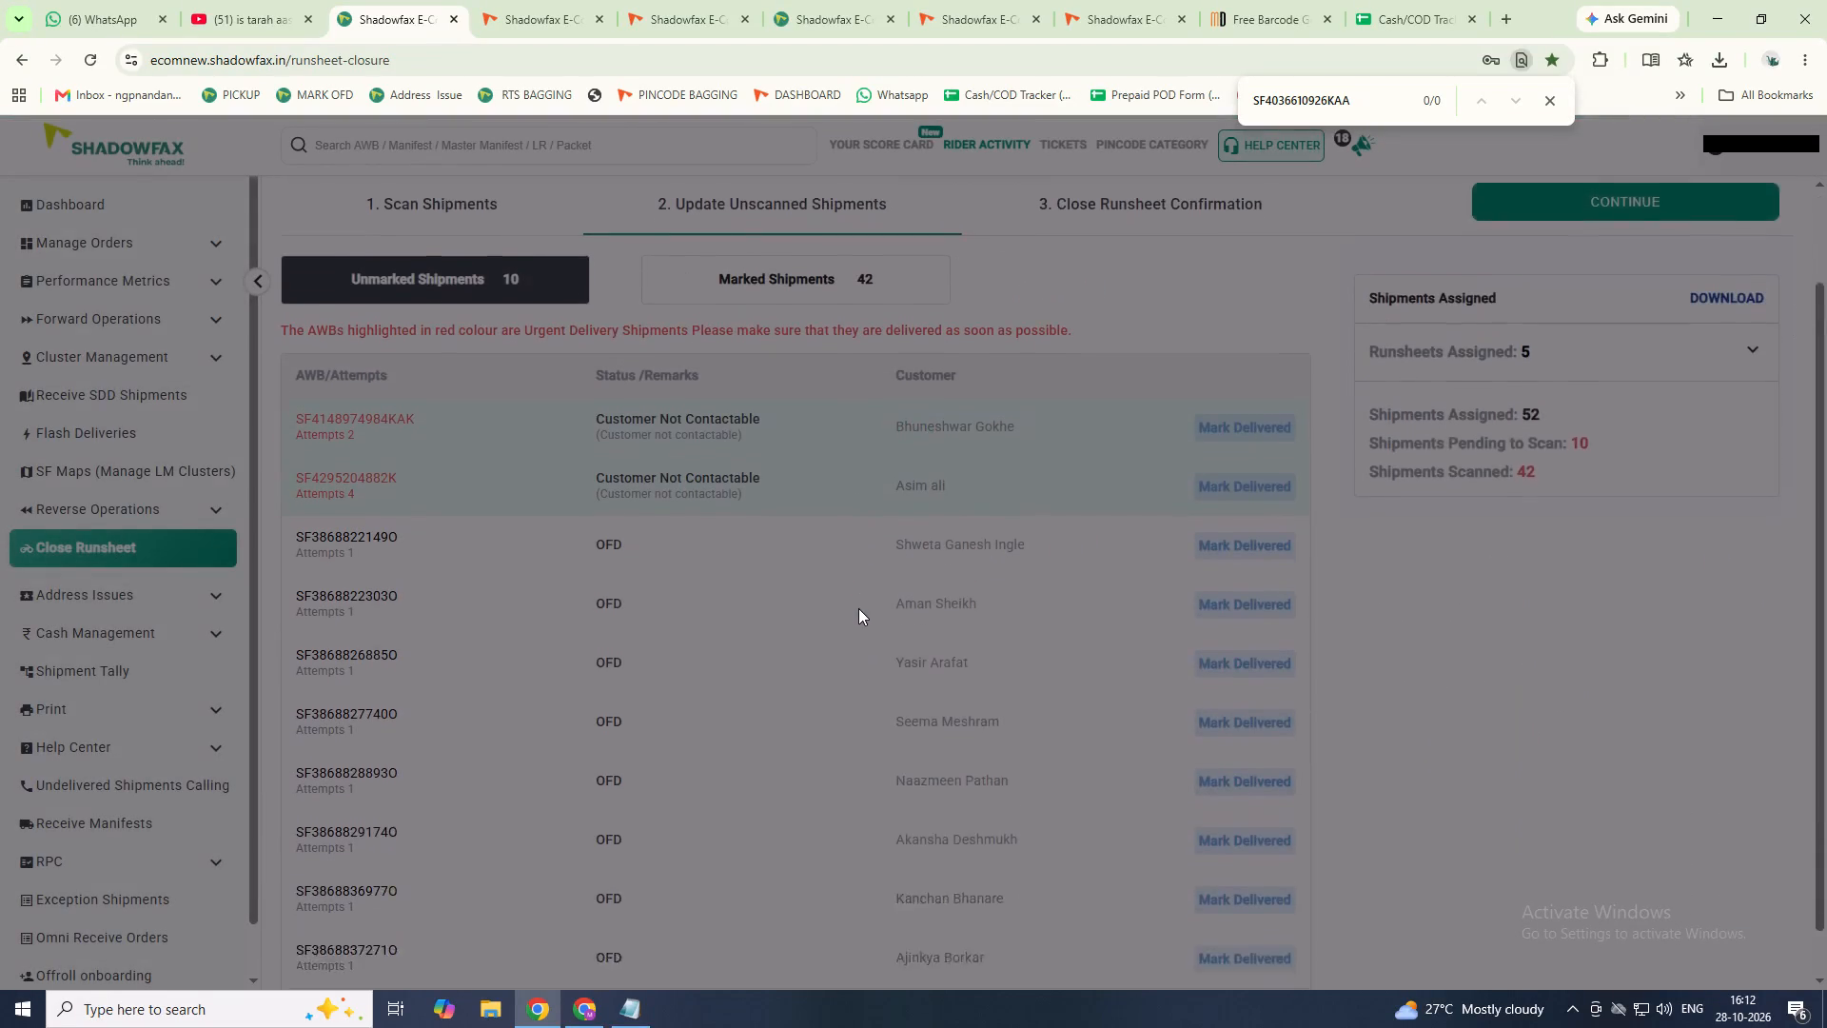
scroll(858, 608, "down", 5)
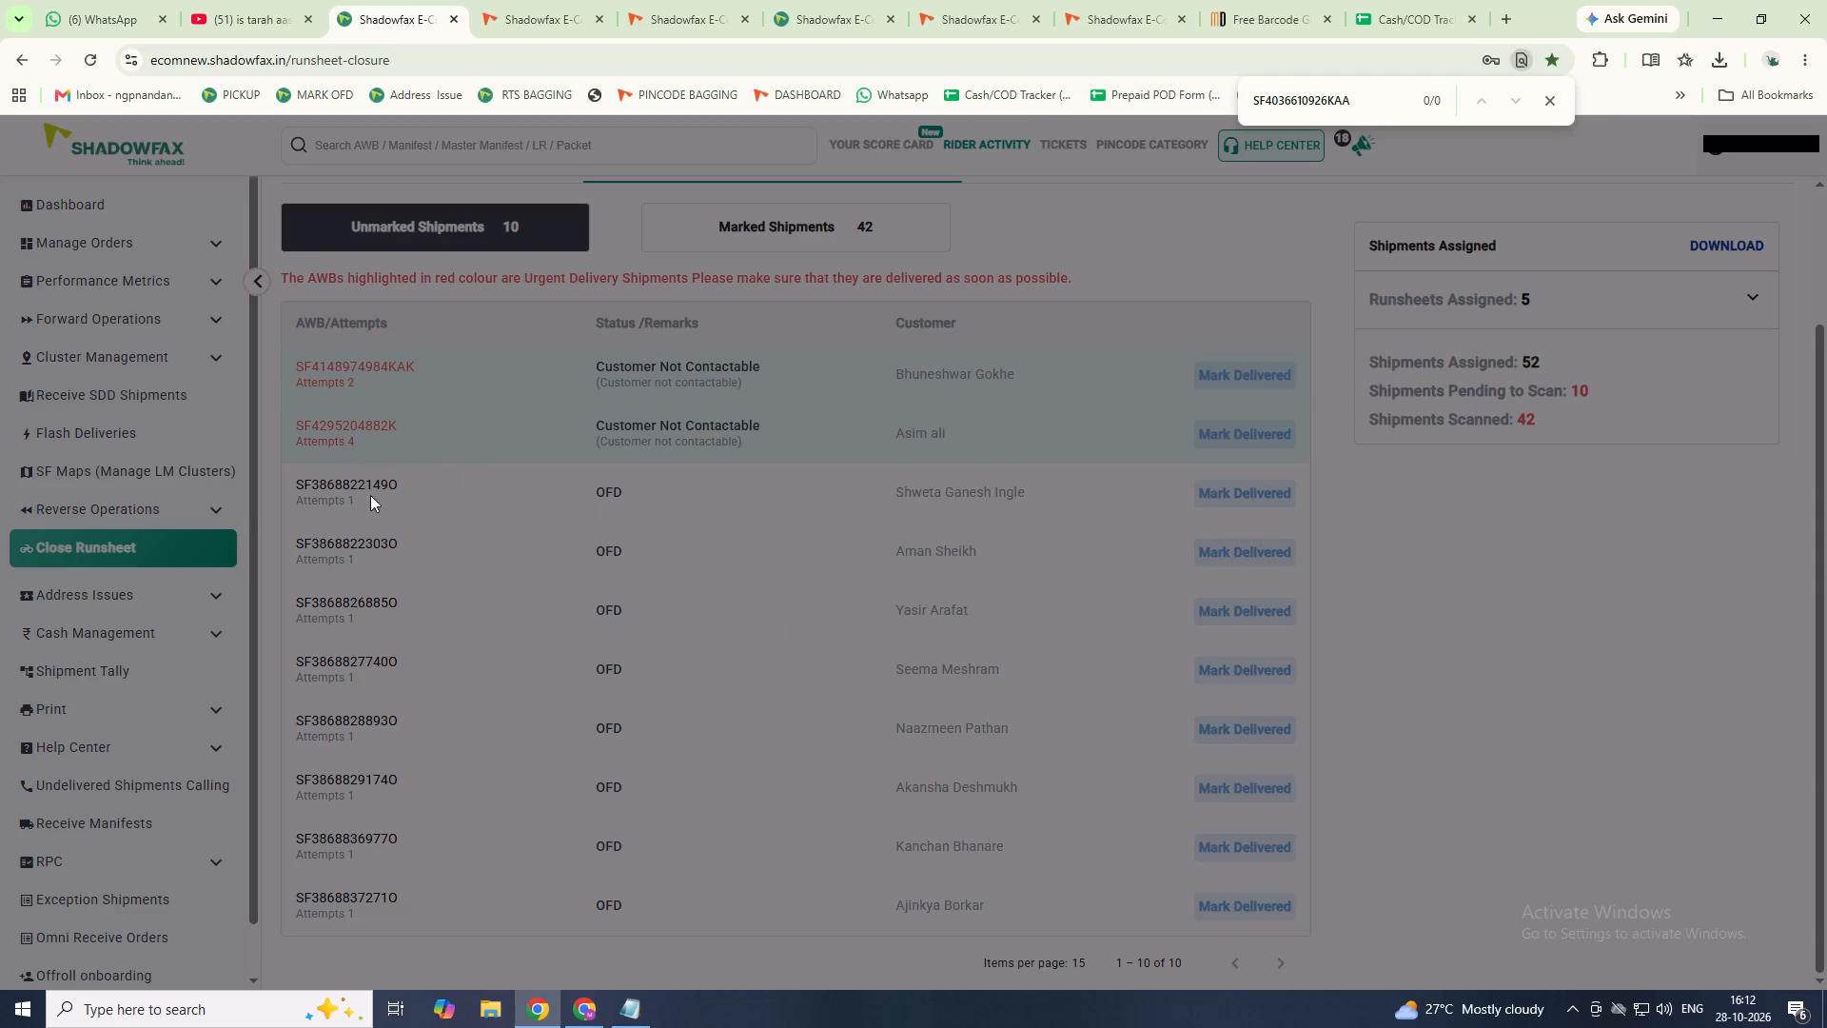
left_click_drag(349, 494, 365, 495)
left_click(367, 533)
left_click(372, 598)
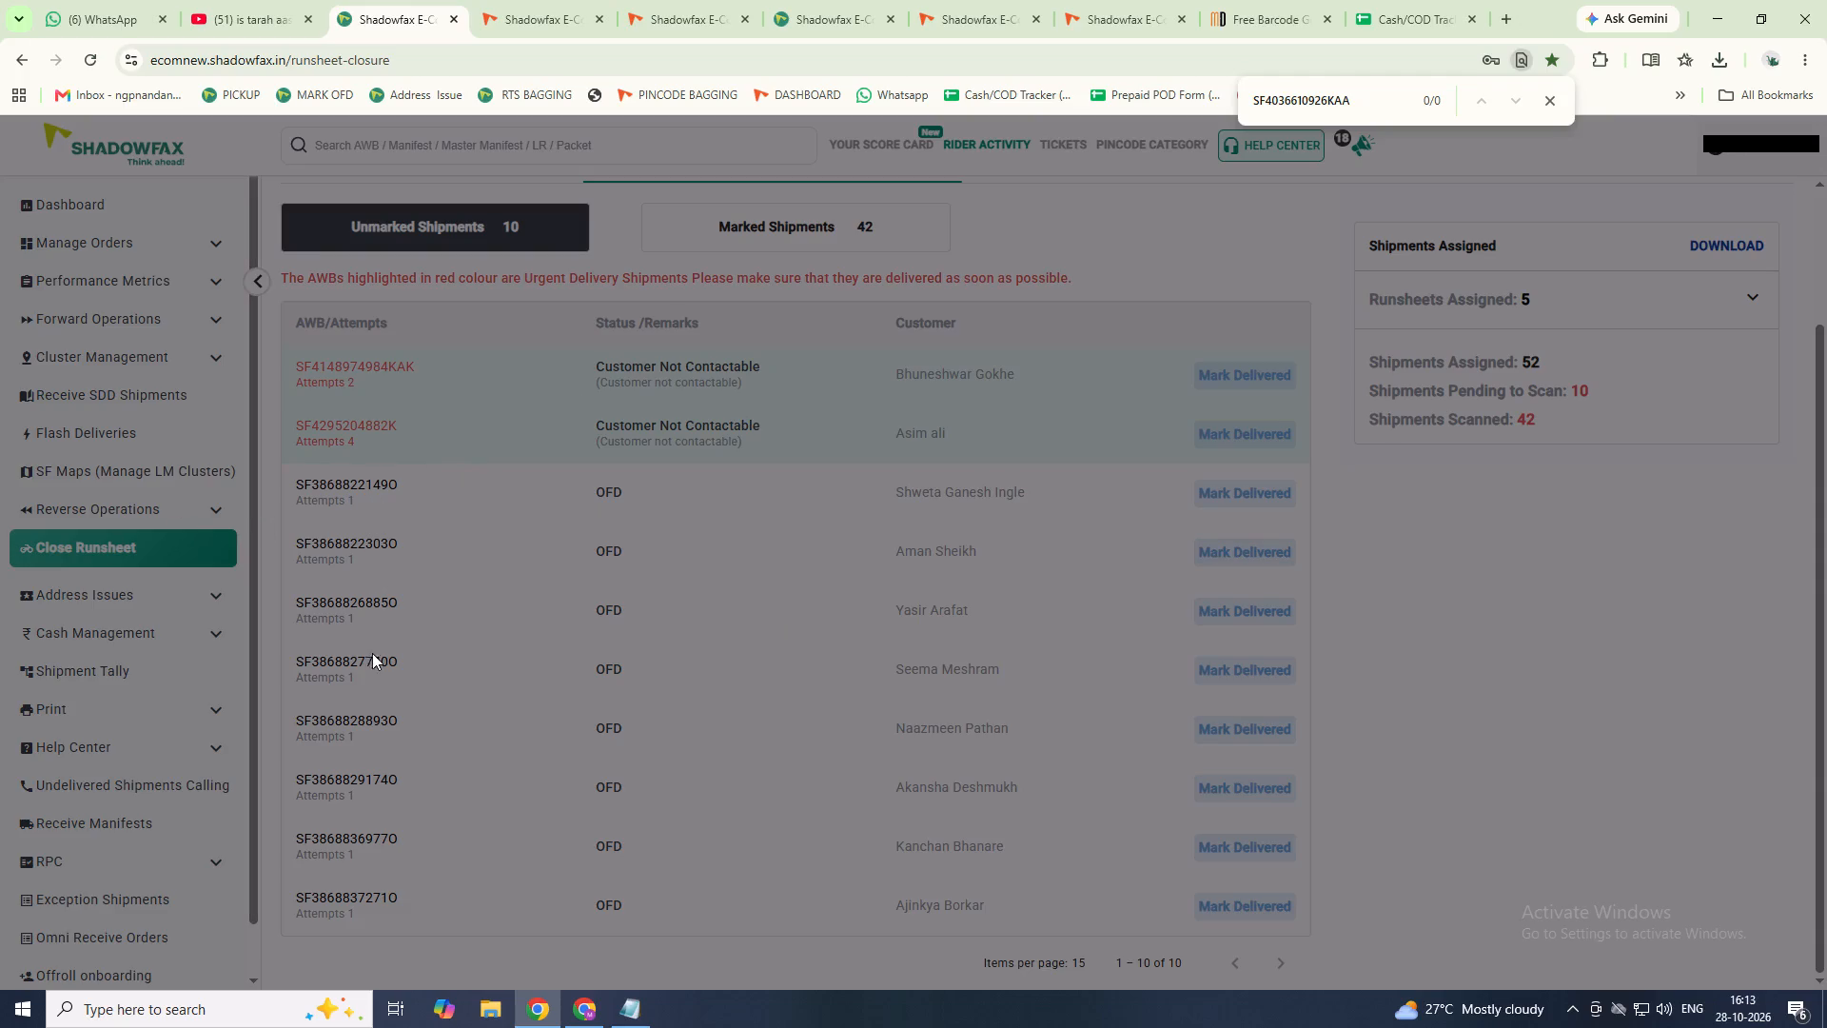
left_click(371, 661)
left_click(366, 710)
left_click(352, 789)
scroll(422, 540, "up", 6)
left_click(417, 318)
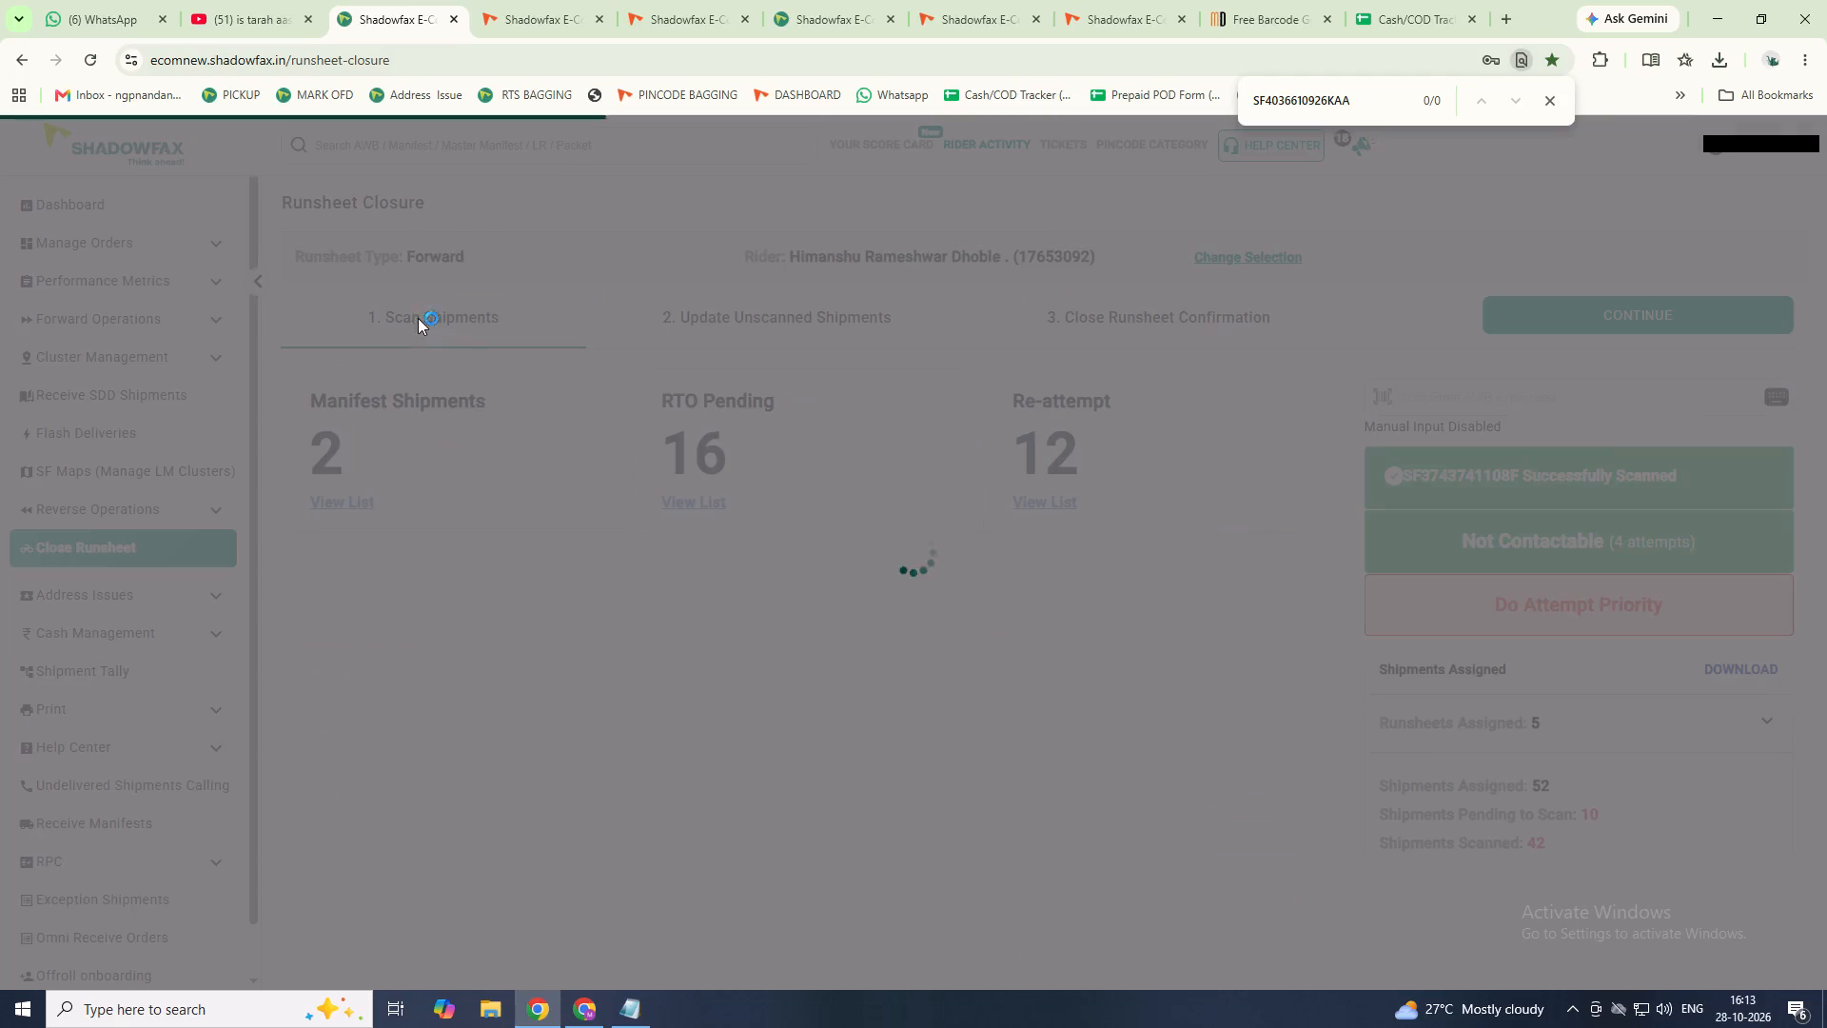
left_click(1522, 406)
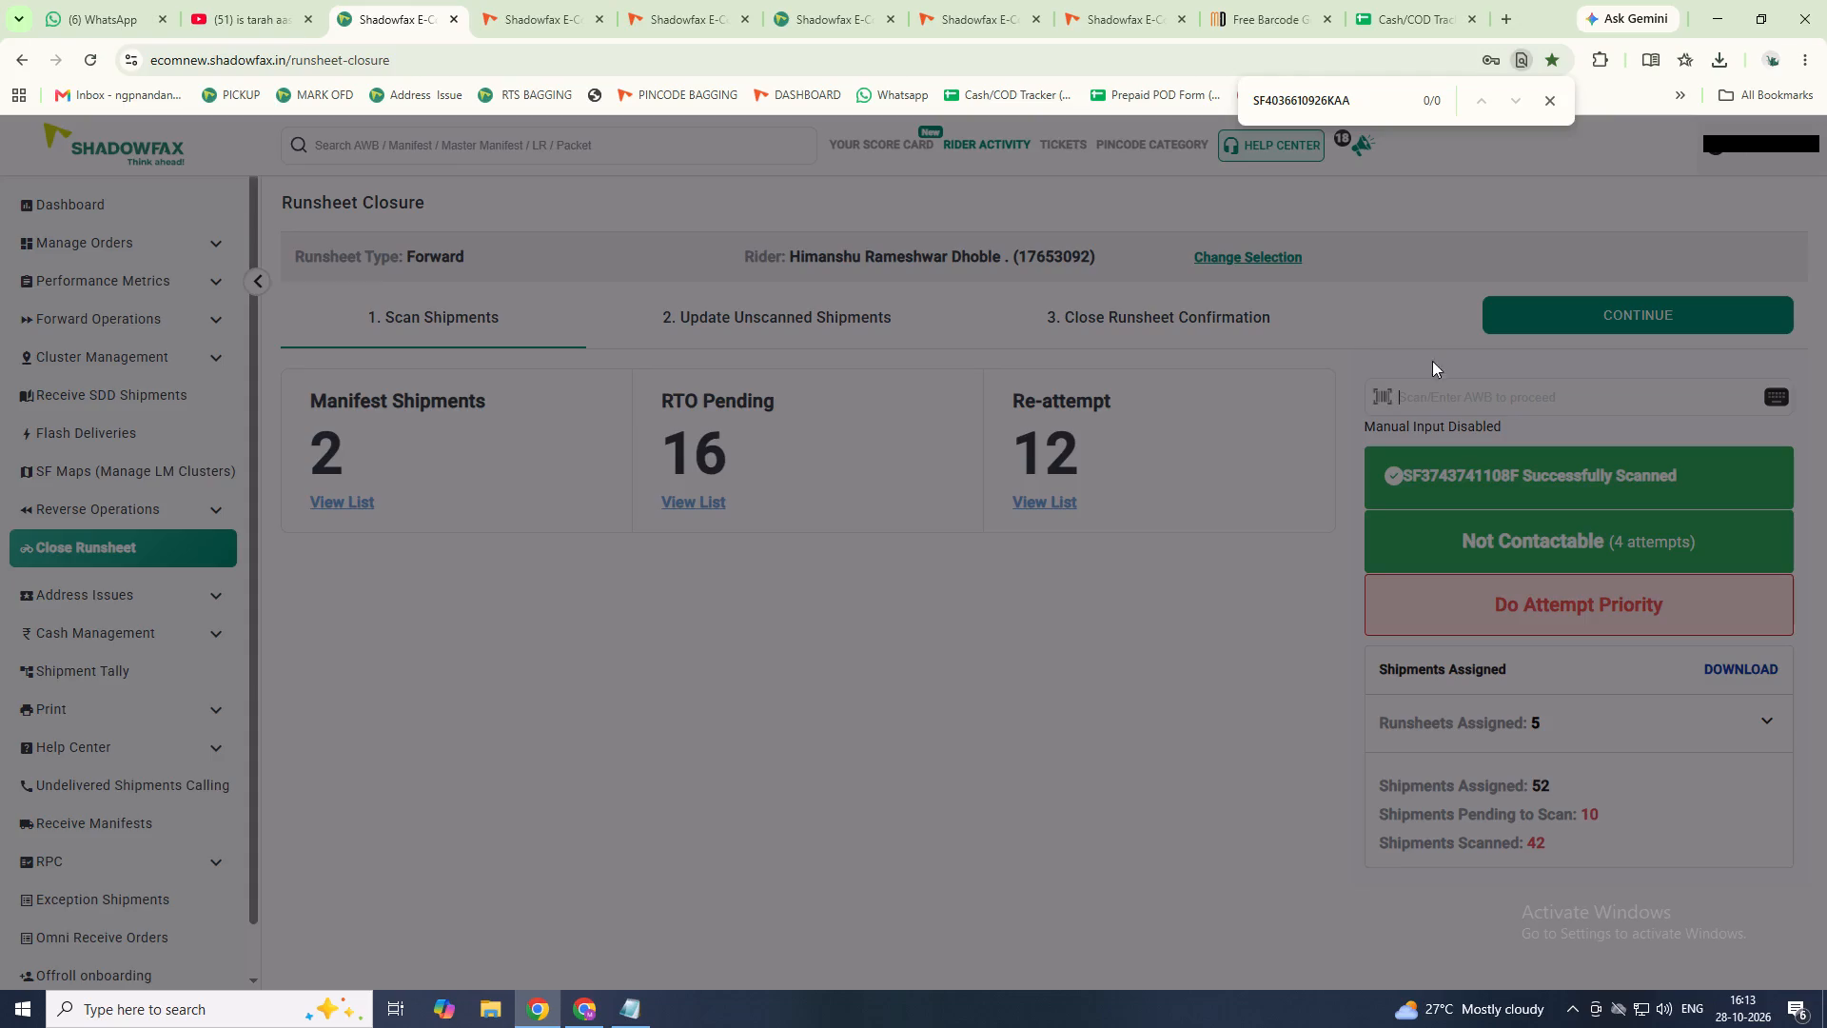
left_click(829, 306)
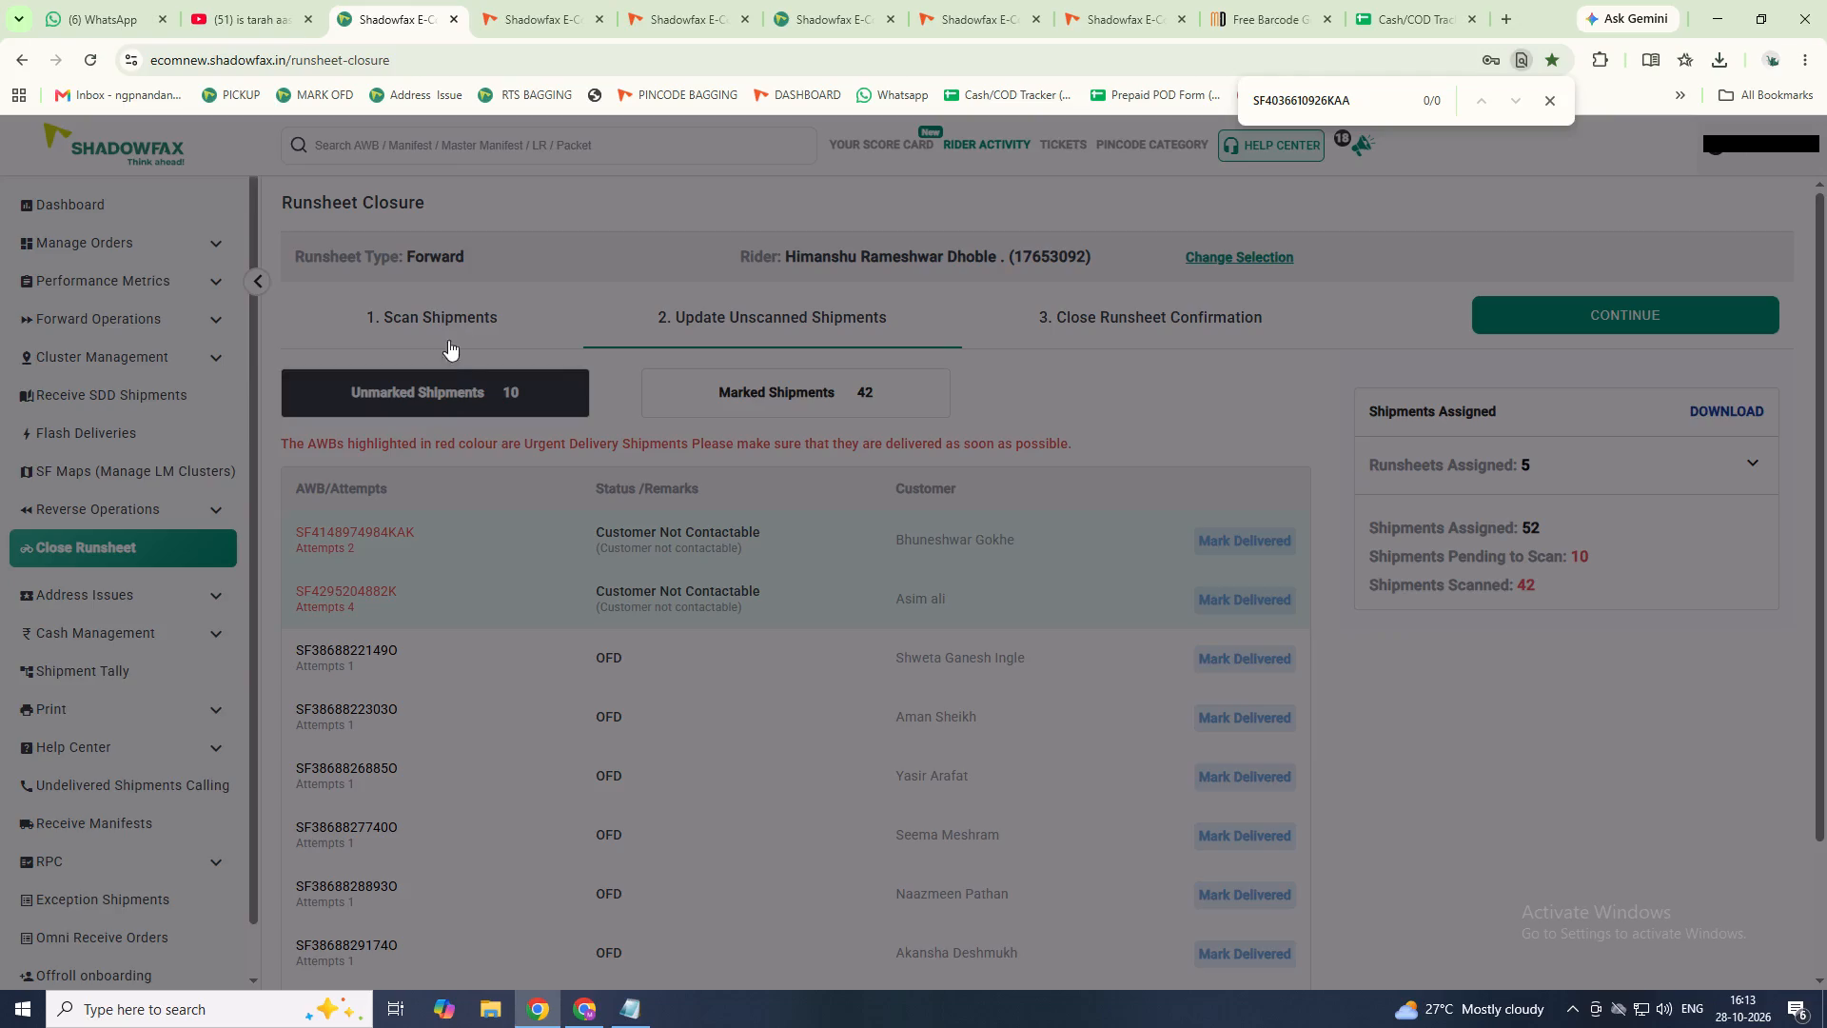
left_click_drag(300, 539, 425, 523)
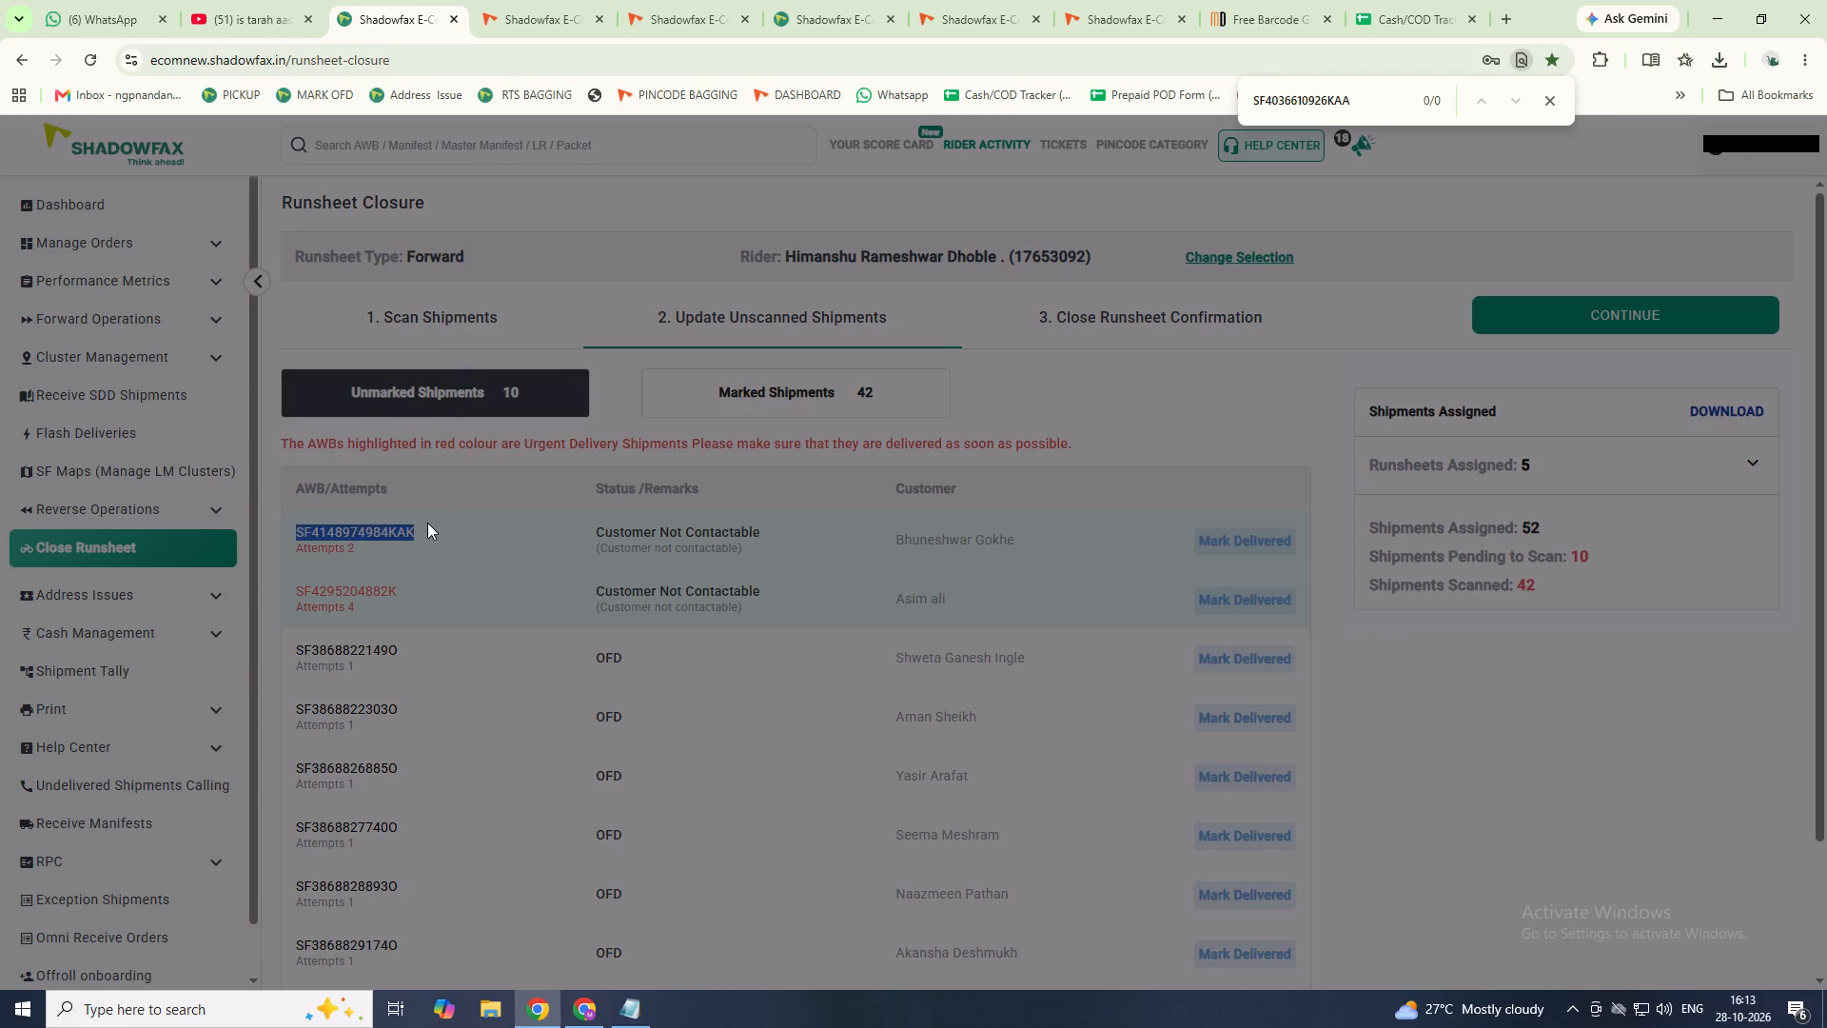
key("ctrl+c")
key("ctrl+c")
key("ctrl+c")
key("ctrl+c")
key("ctrl+c")
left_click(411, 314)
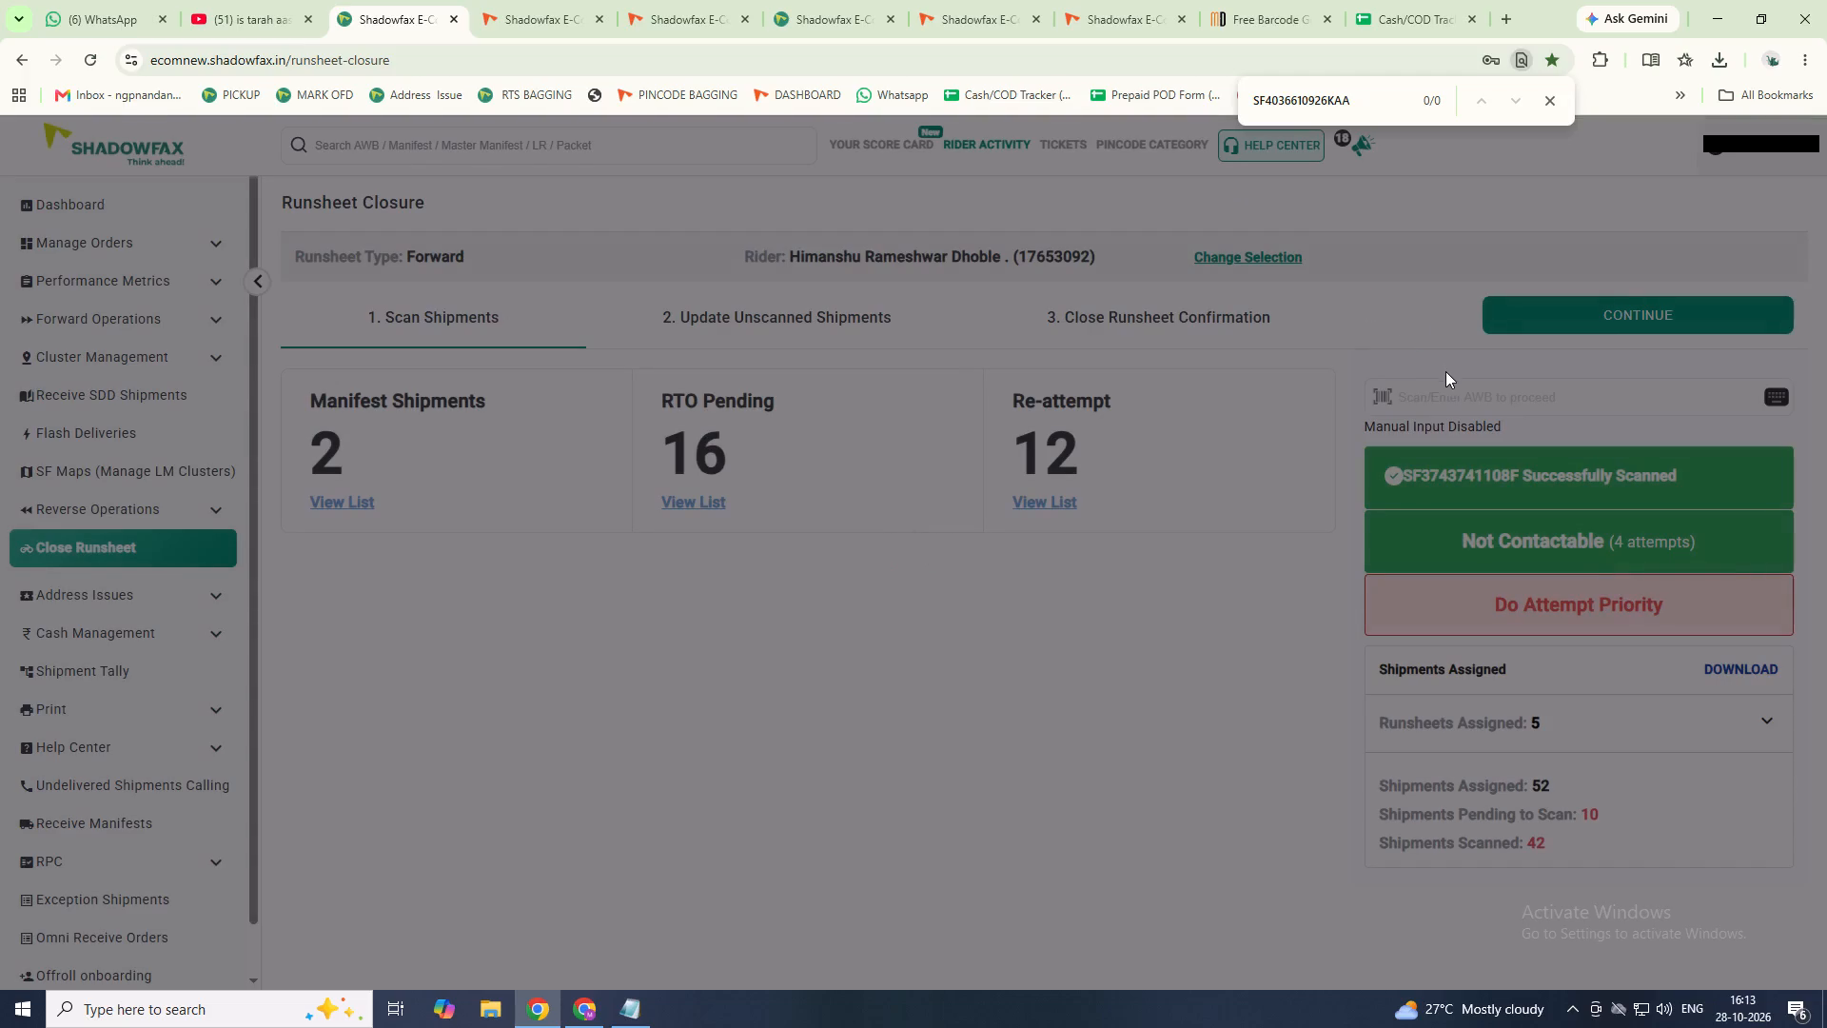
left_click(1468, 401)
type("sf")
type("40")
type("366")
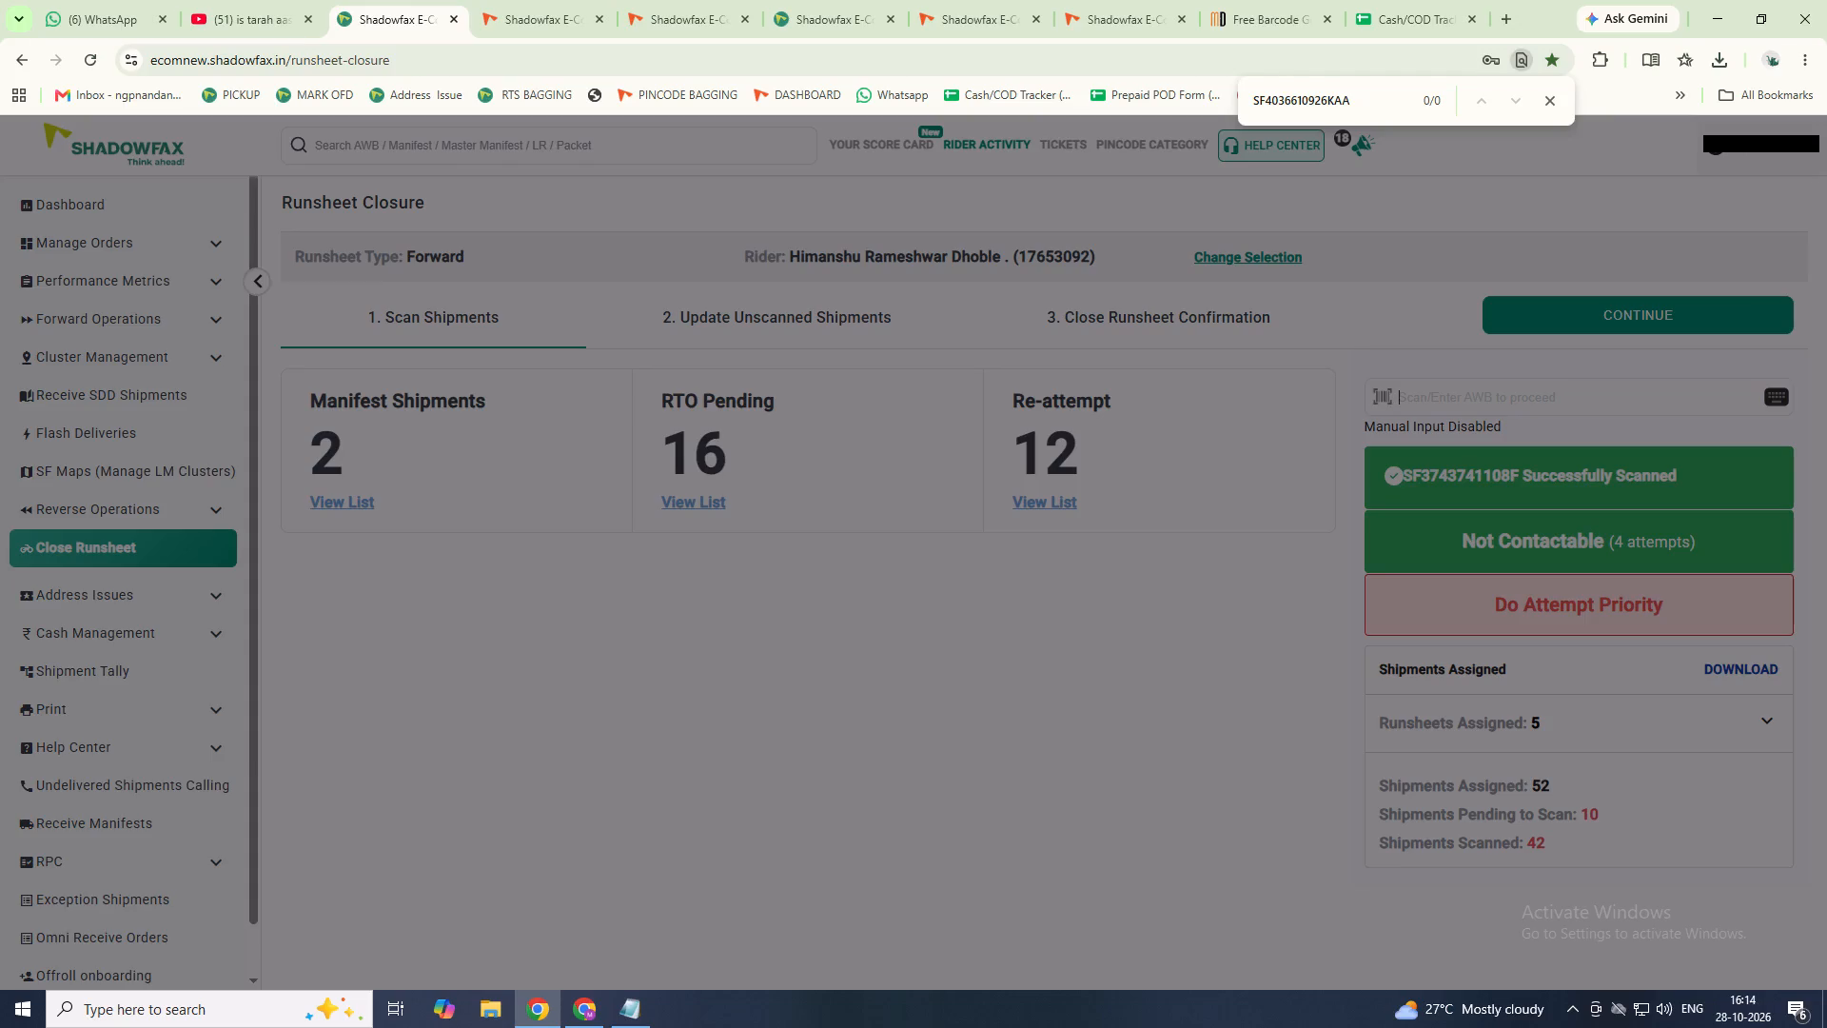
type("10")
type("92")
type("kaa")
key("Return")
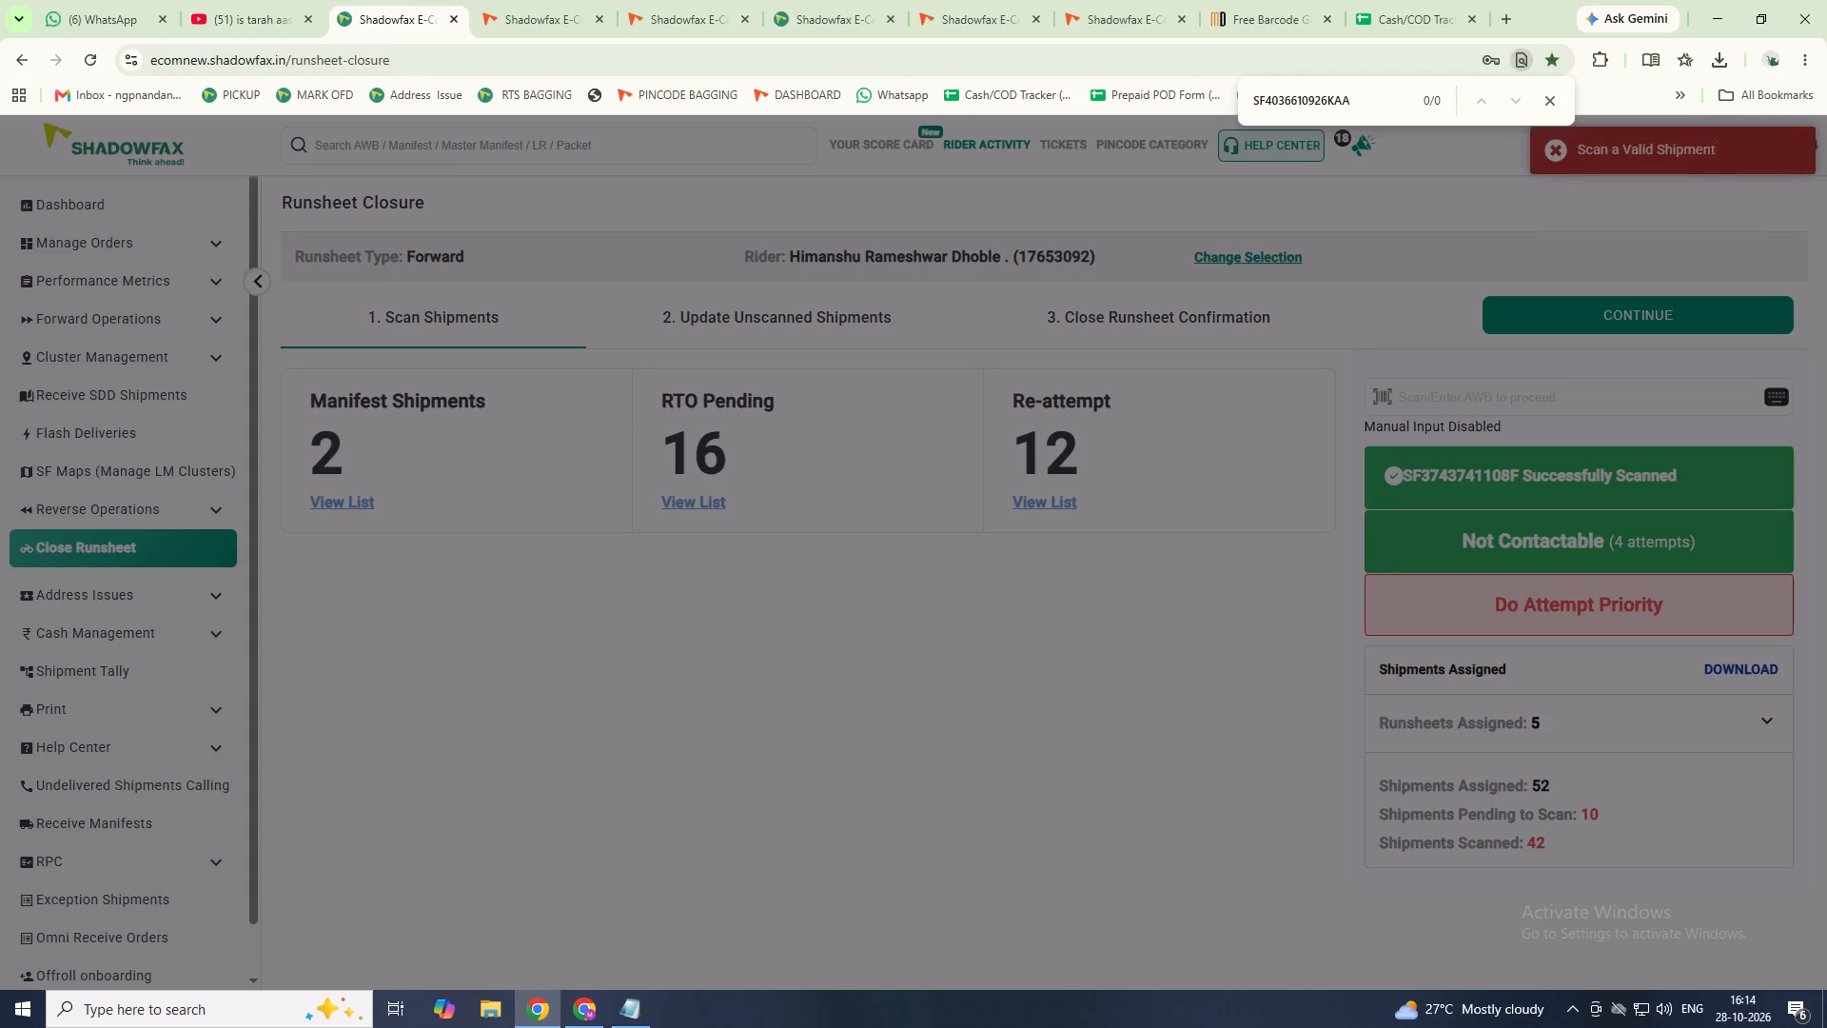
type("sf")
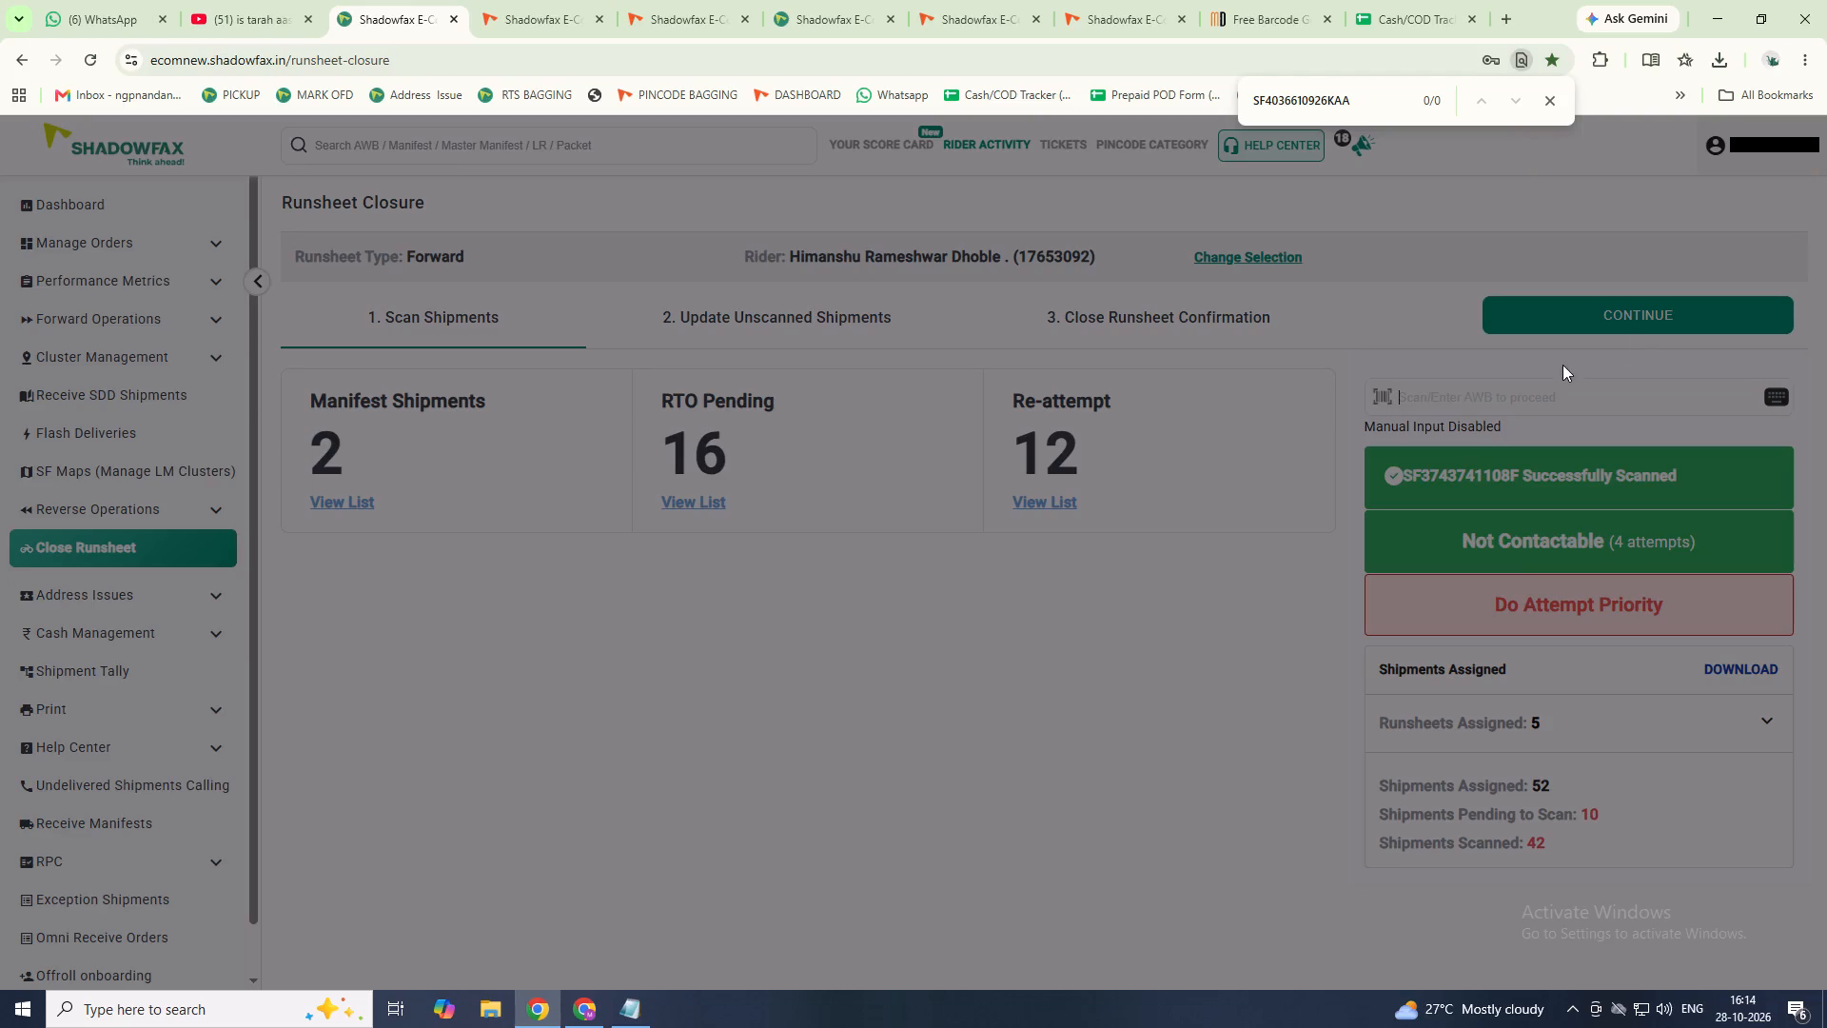
Enable manual AWB input for scanning shipments in the runsheet closure.
left_click(1762, 385)
key("s")
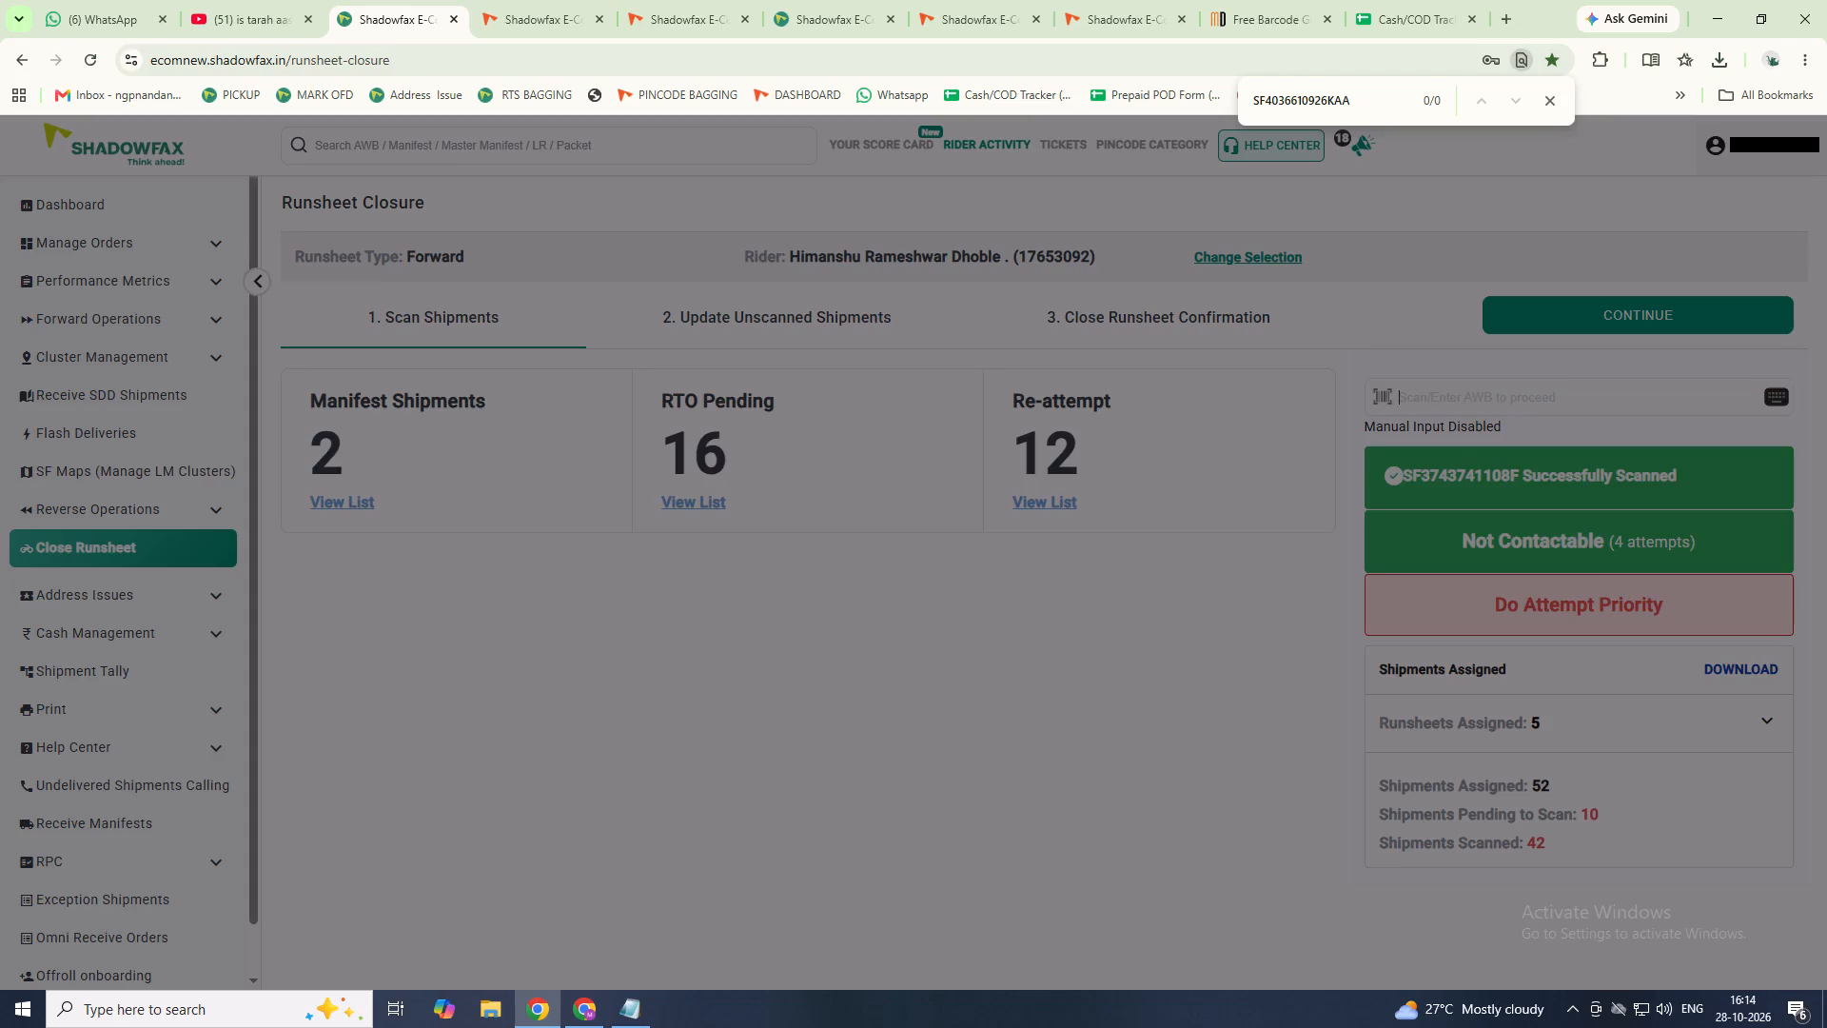
left_click(1778, 385)
left_click(1774, 391)
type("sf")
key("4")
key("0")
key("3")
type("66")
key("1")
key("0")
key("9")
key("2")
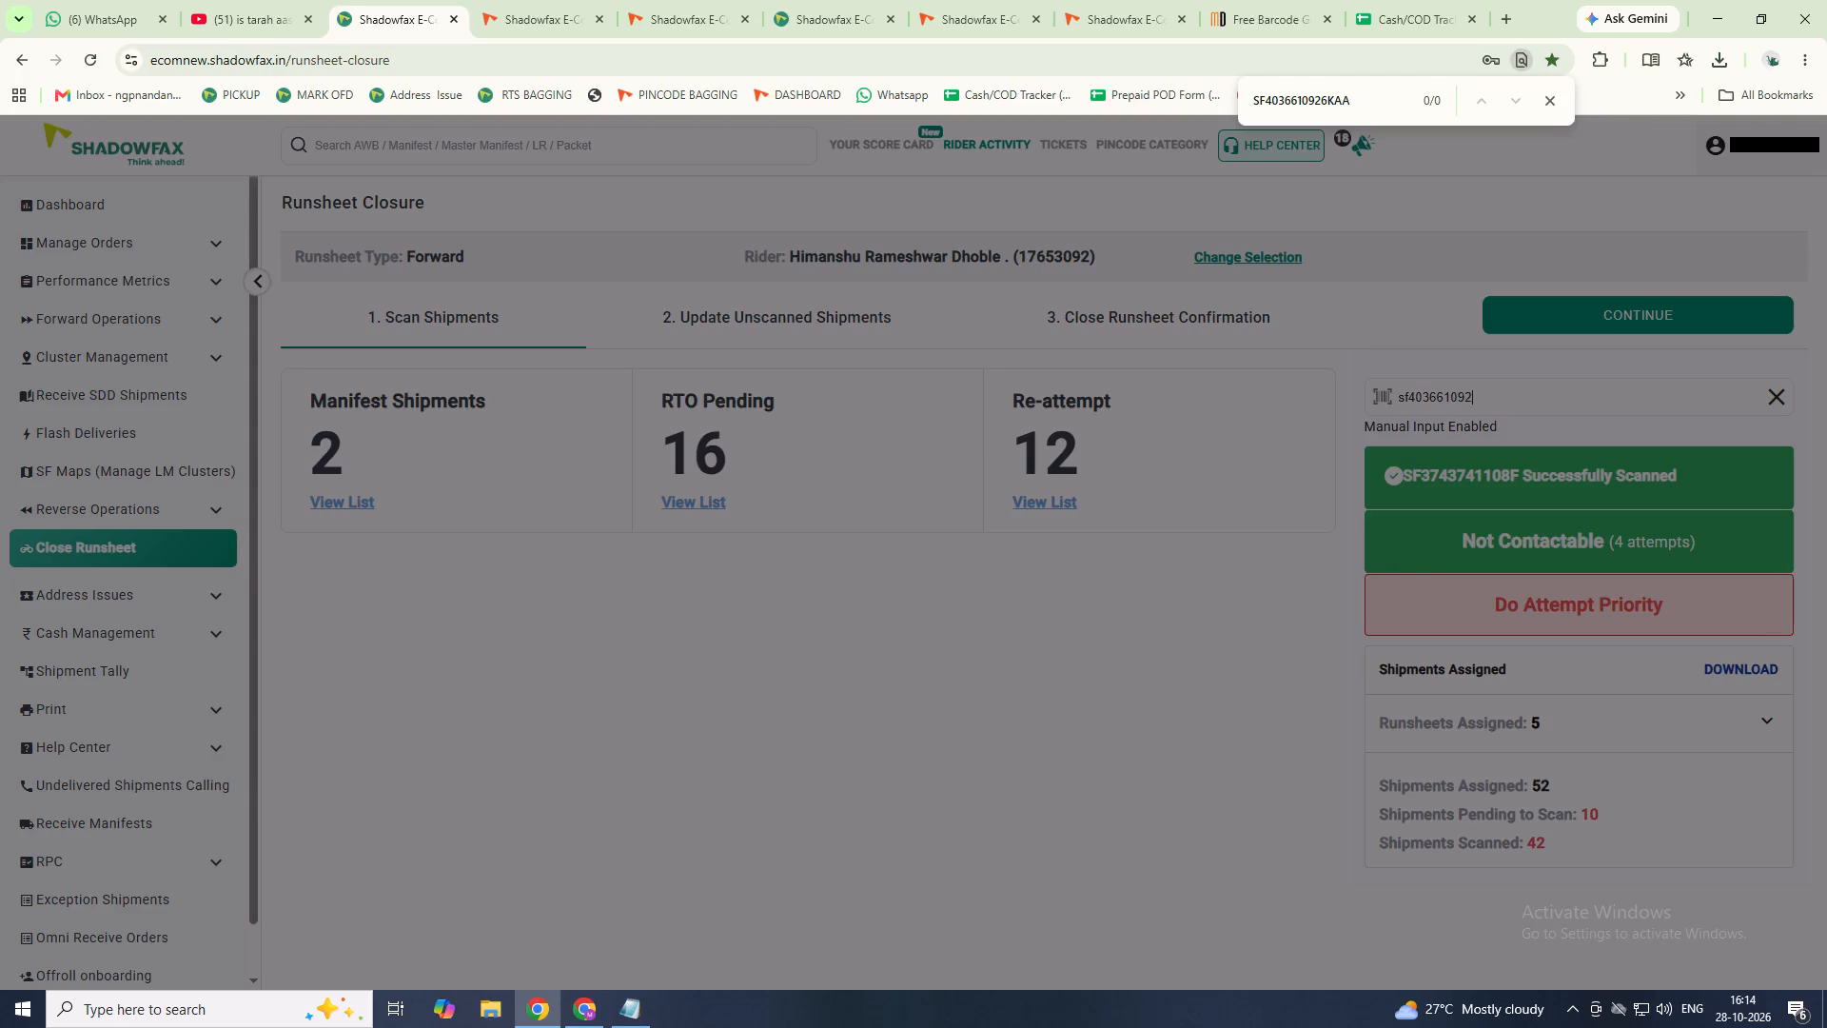